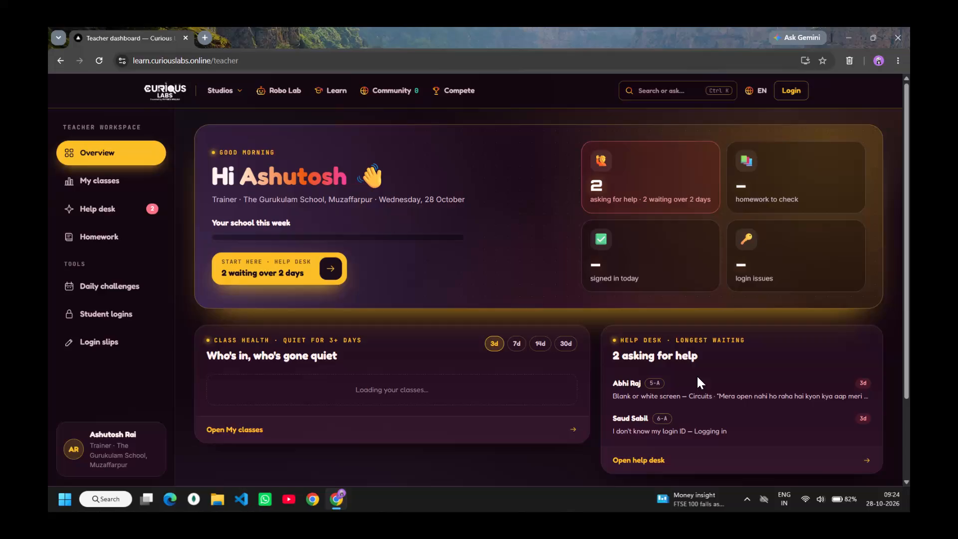
Reopen the teacher dashboard from the account options and examine the school activity, class health and help desk overviews.
{"action": "scroll", "coordinate": [697, 376], "scroll_direction": "down", "scroll_amount": 1}
{"action": "scroll", "coordinate": [697, 376], "scroll_direction": "up", "scroll_amount": 2}
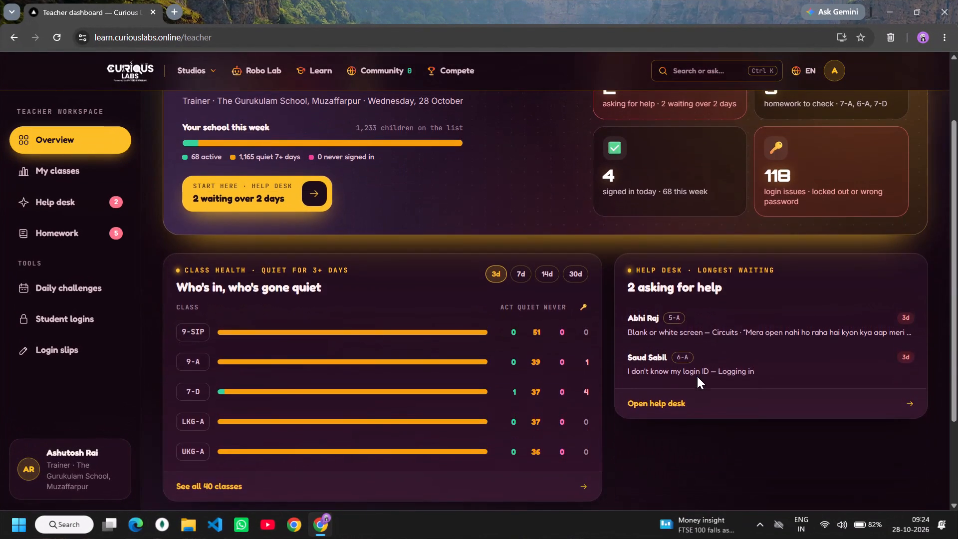
{"action": "scroll", "coordinate": [697, 376], "scroll_direction": "up", "scroll_amount": 1}
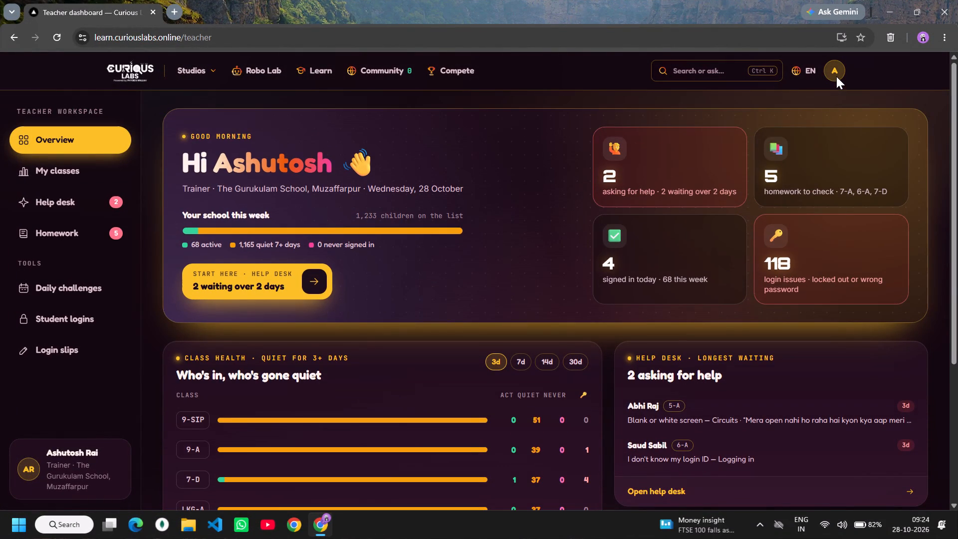
{"action": "left_click", "coordinate": [836, 76]}
{"action": "left_click", "coordinate": [760, 144]}
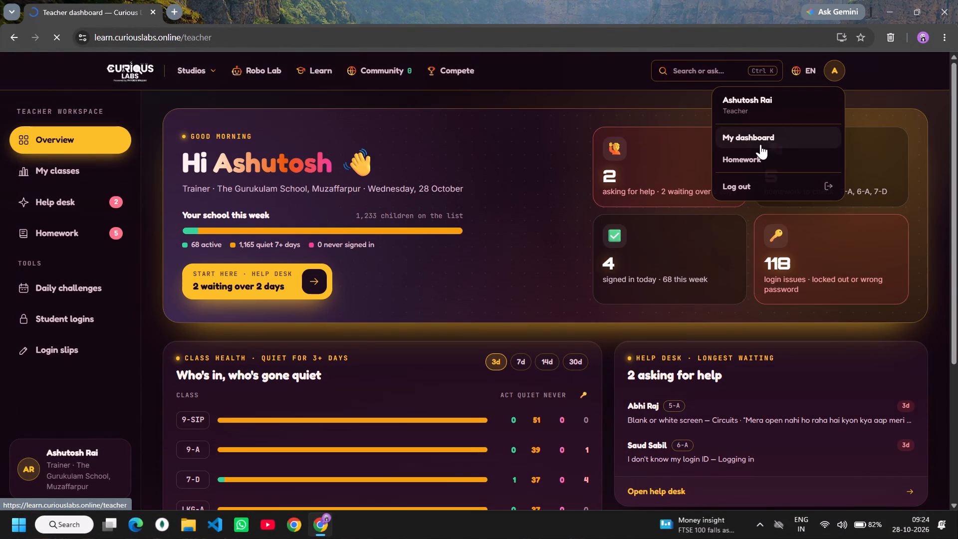
{"action": "scroll", "coordinate": [553, 386], "scroll_direction": "down", "scroll_amount": 3}
{"action": "scroll", "coordinate": [553, 386], "scroll_direction": "right", "scroll_amount": 1}
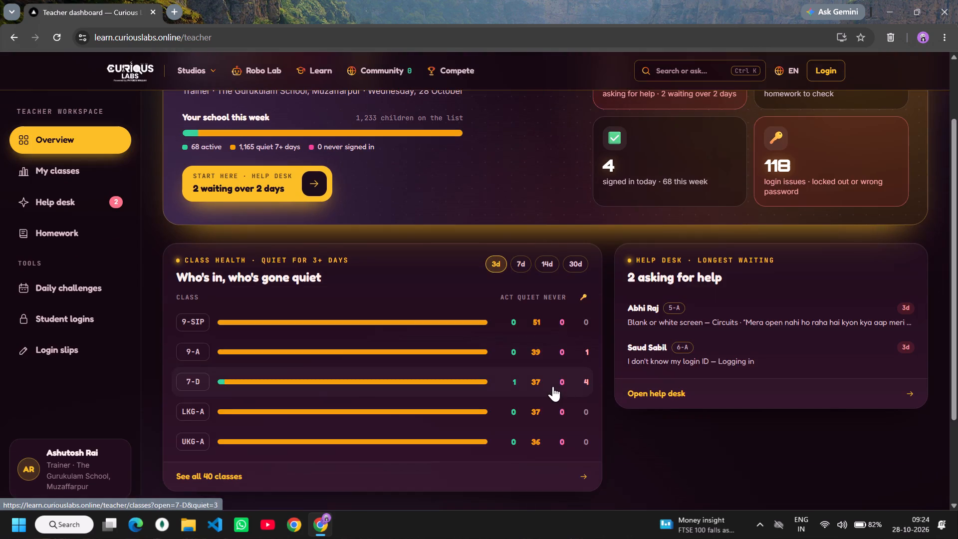
{"action": "scroll", "coordinate": [553, 386], "scroll_direction": "right", "scroll_amount": 1}
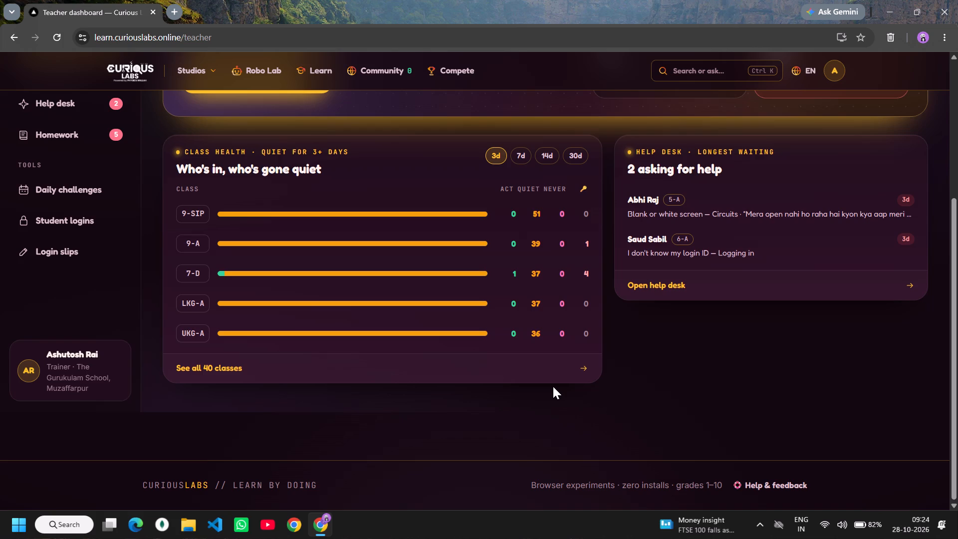
{"action": "scroll", "coordinate": [553, 386], "scroll_direction": "up", "scroll_amount": 2}
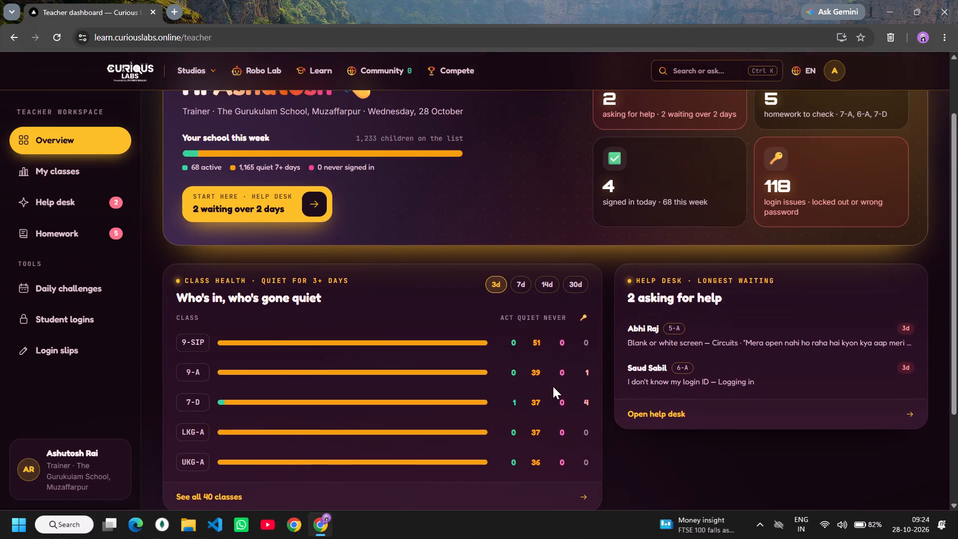
{"action": "scroll", "coordinate": [553, 386], "scroll_direction": "up", "scroll_amount": 4}
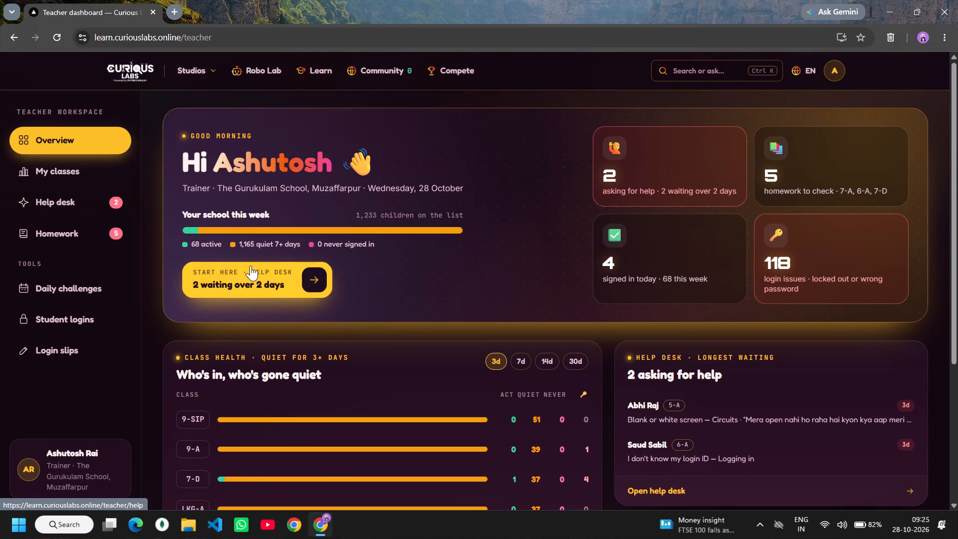
Open the Homework page and start a new homework for Class 4, section C.
{"action": "left_click", "coordinate": [94, 226]}
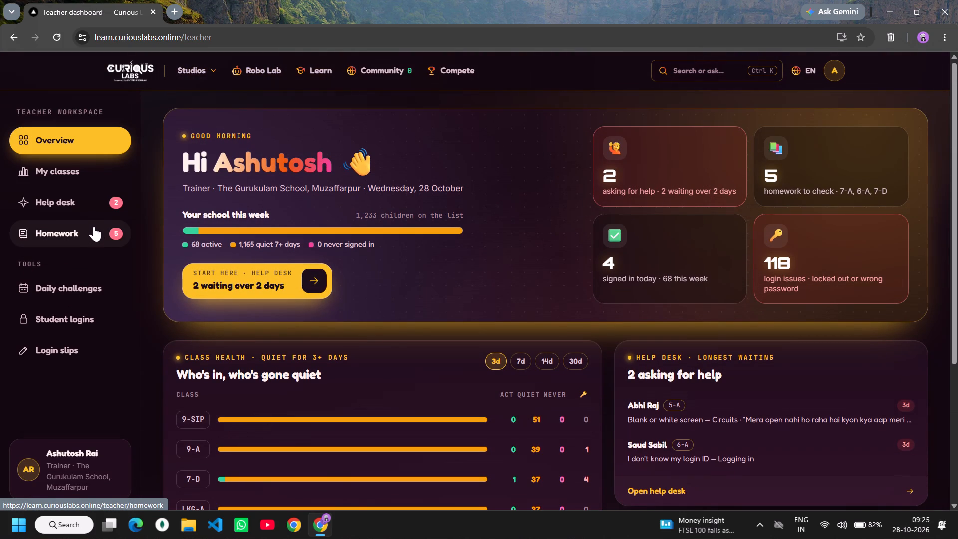
{"action": "left_click", "coordinate": [93, 232]}
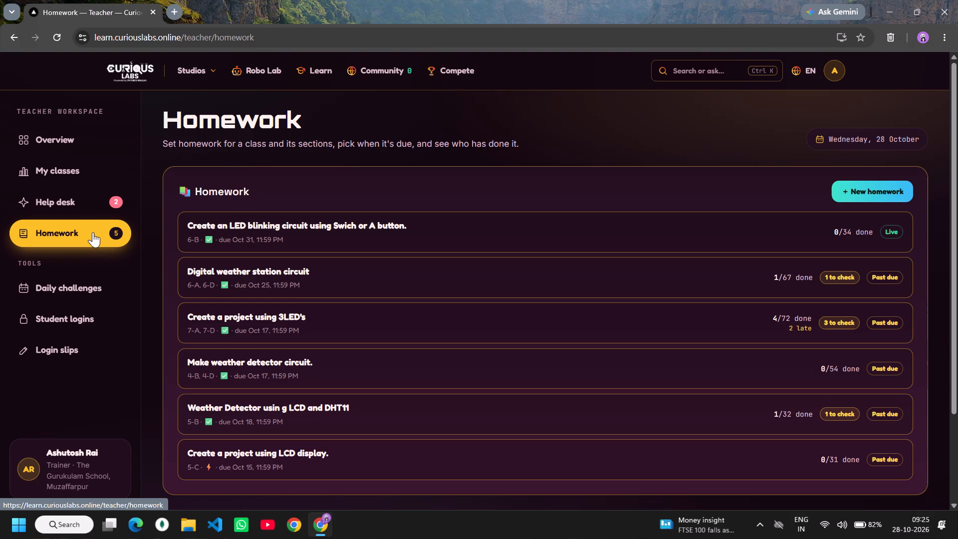
{"action": "scroll", "coordinate": [93, 232], "scroll_direction": "down", "scroll_amount": 2}
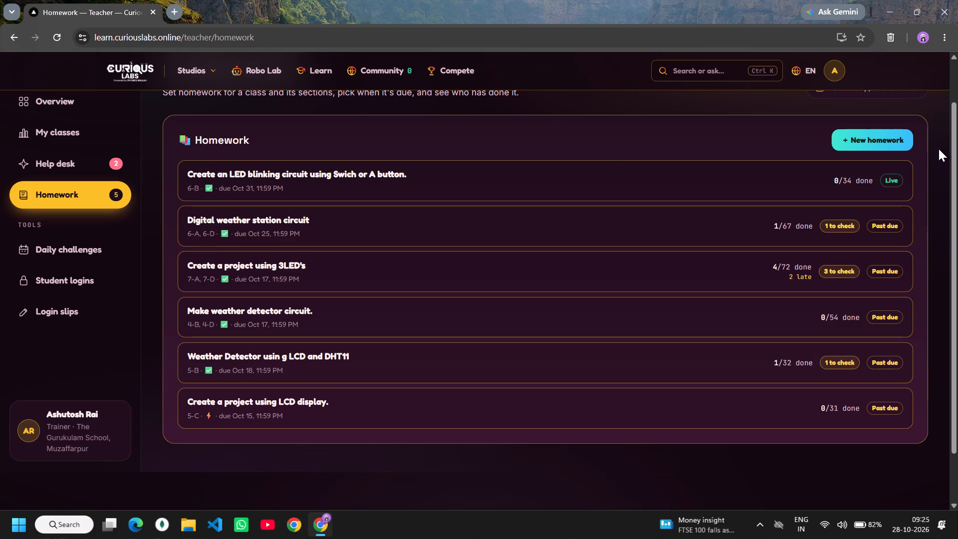
{"action": "left_click", "coordinate": [887, 145]}
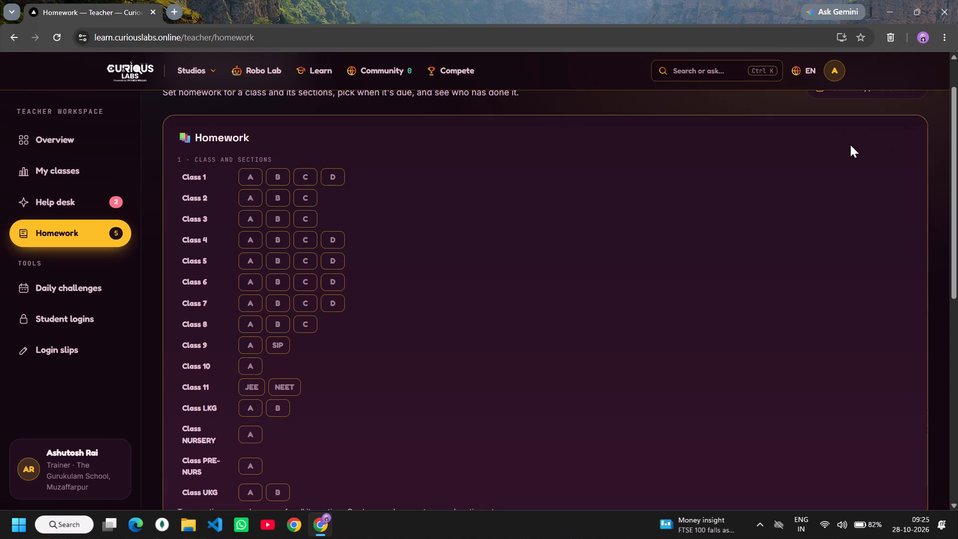
{"action": "left_click", "coordinate": [305, 238]}
Title the new homework "Create digital weather station circuit".
{"action": "scroll", "coordinate": [468, 300], "scroll_direction": "down", "scroll_amount": 6}
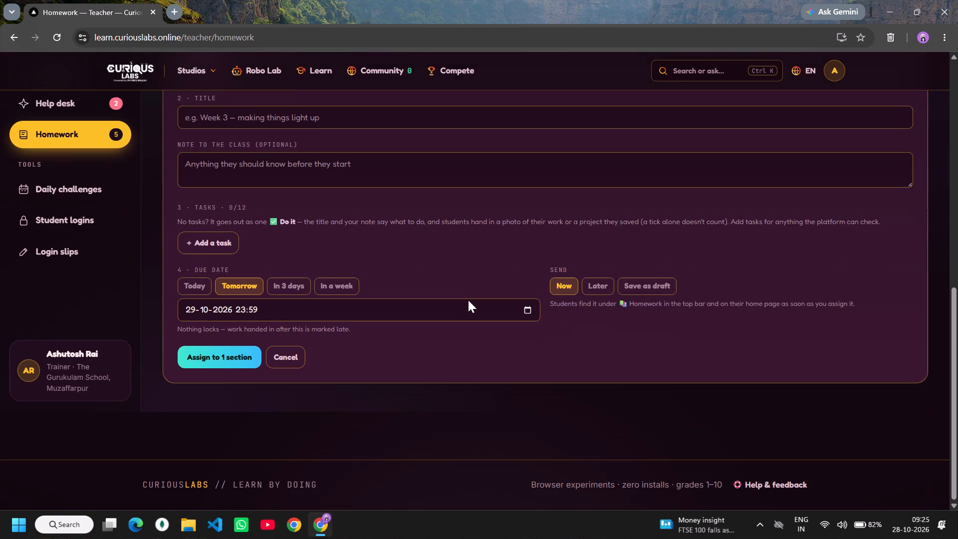
{"action": "left_click", "coordinate": [250, 119]}
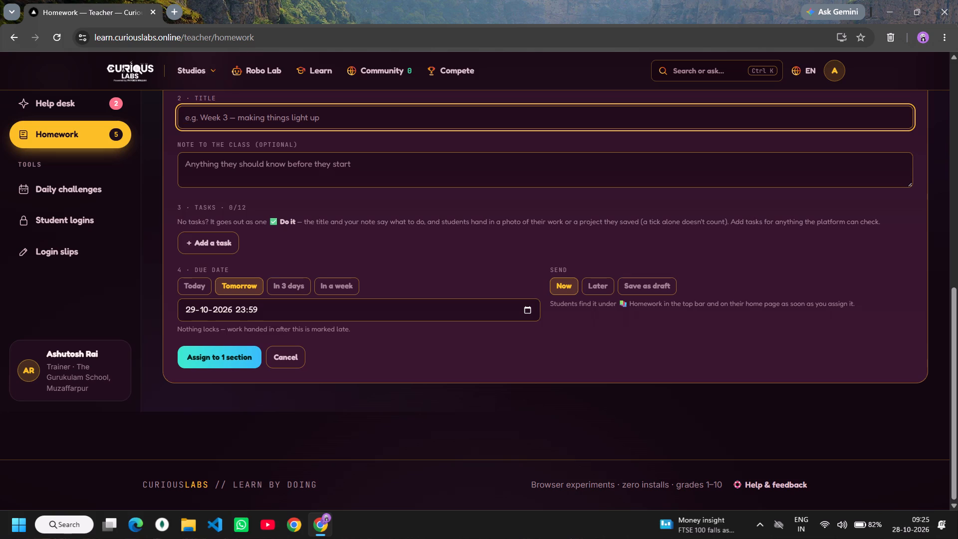
{"action": "key", "text": "c"}
{"action": "type", "text": "reate digital weather station circ"}
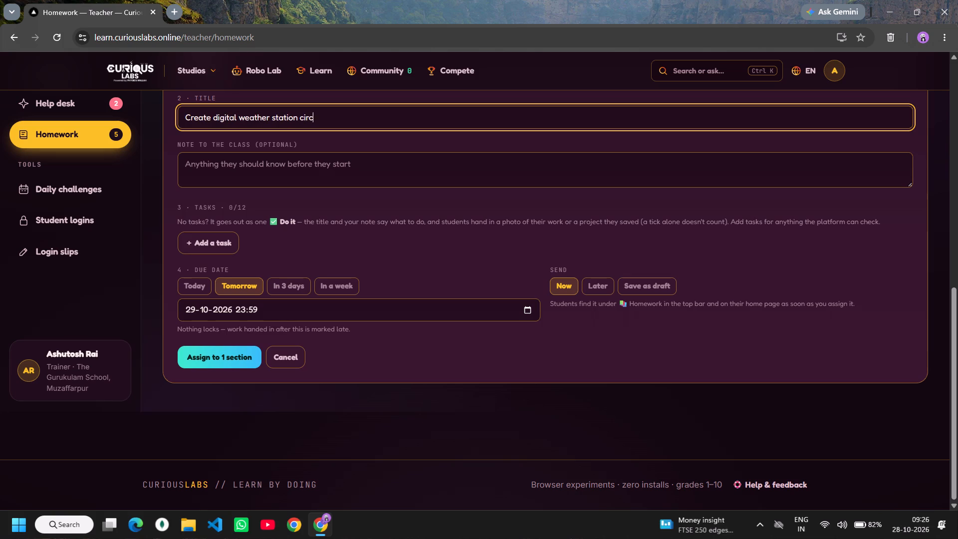
{"action": "type", "text": "uit"}
Add Class 4, section D, to the homework and assign it to both sections.
{"action": "scroll", "coordinate": [325, 214], "scroll_direction": "up", "scroll_amount": 6}
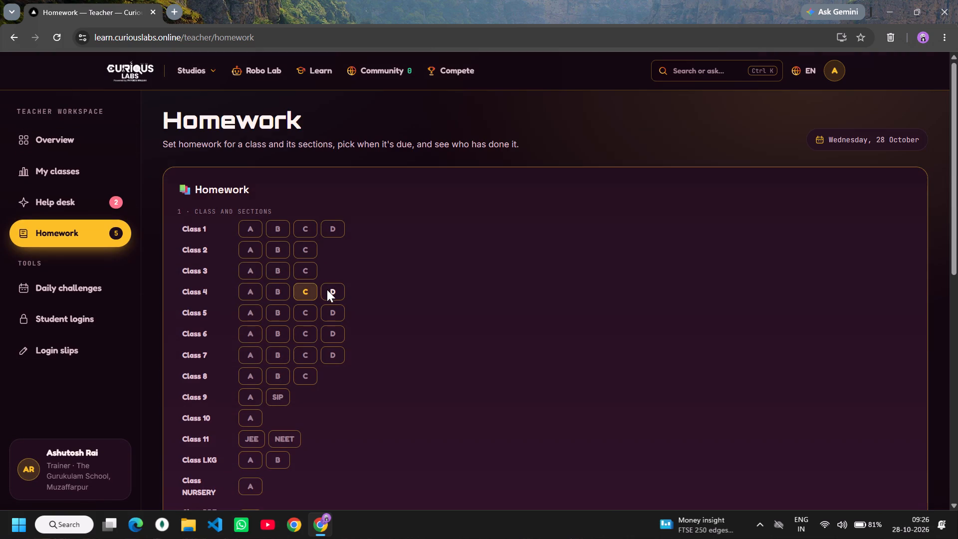
{"action": "left_click", "coordinate": [327, 289]}
{"action": "scroll", "coordinate": [390, 326], "scroll_direction": "down", "scroll_amount": 4}
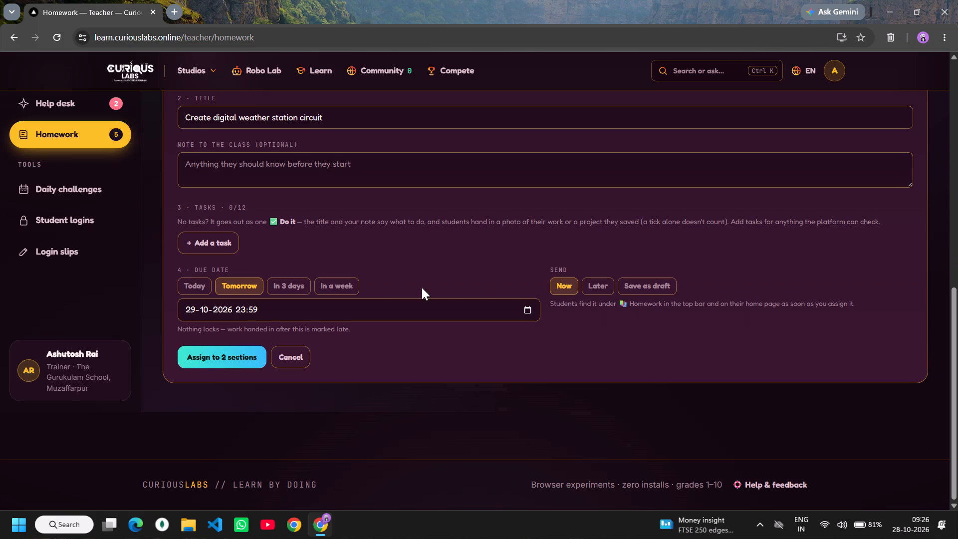
{"action": "scroll", "coordinate": [422, 287], "scroll_direction": "up", "scroll_amount": 4}
{"action": "scroll", "coordinate": [422, 287], "scroll_direction": "down", "scroll_amount": 6}
{"action": "left_click", "coordinate": [223, 360]}
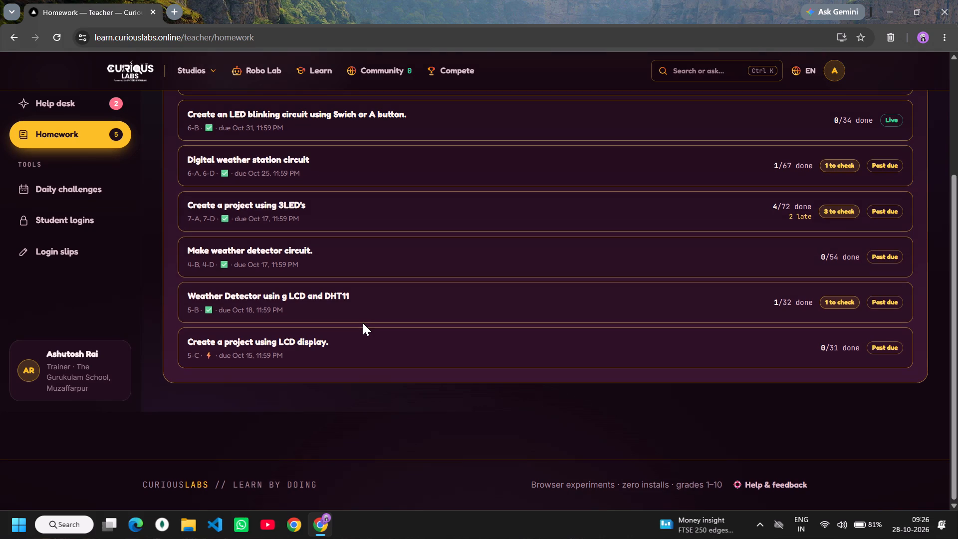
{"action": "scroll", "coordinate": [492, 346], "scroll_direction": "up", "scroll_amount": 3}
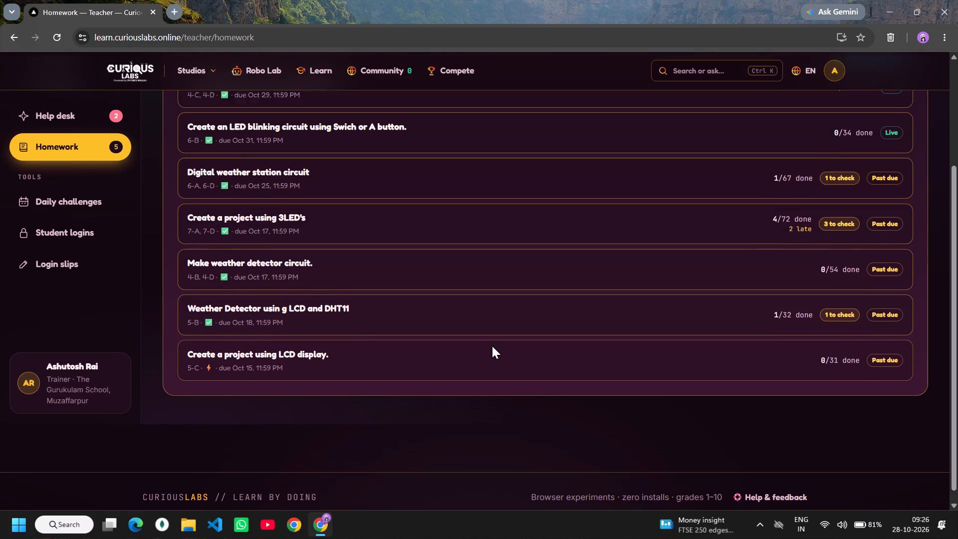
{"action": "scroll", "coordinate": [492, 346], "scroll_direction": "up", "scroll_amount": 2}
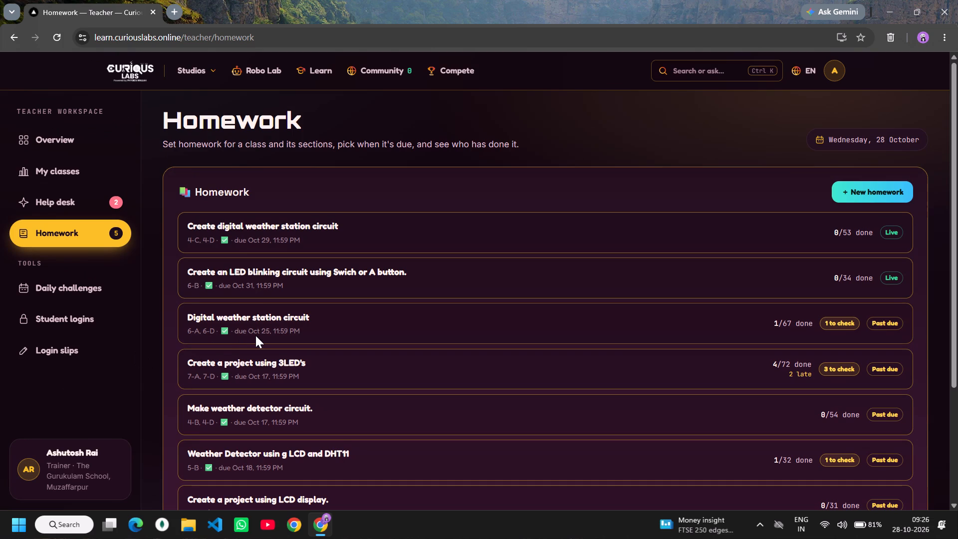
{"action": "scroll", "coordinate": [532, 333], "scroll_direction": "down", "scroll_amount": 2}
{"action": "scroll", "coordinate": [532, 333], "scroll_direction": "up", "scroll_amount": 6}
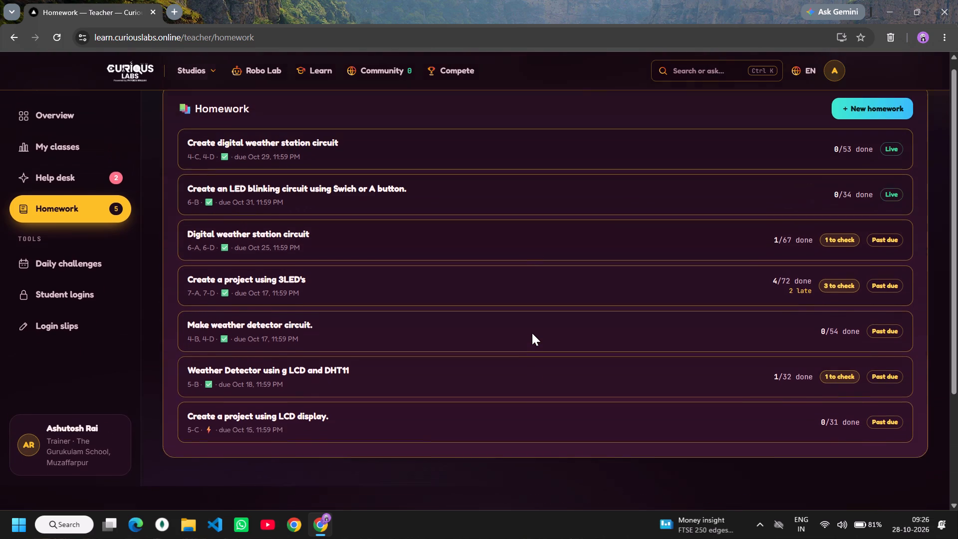
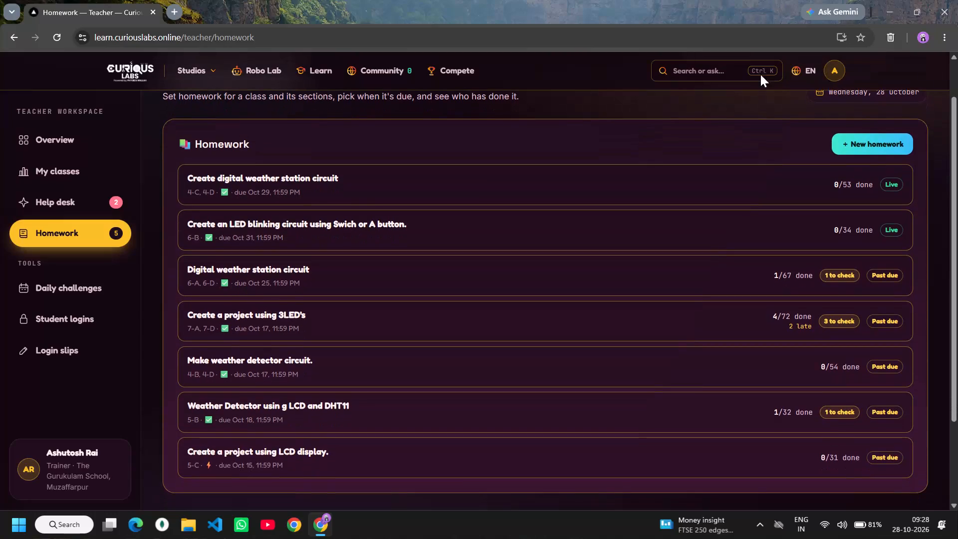
Open My classes and select Class 4, section C, for the weekly class summary.
{"action": "left_click", "coordinate": [87, 171]}
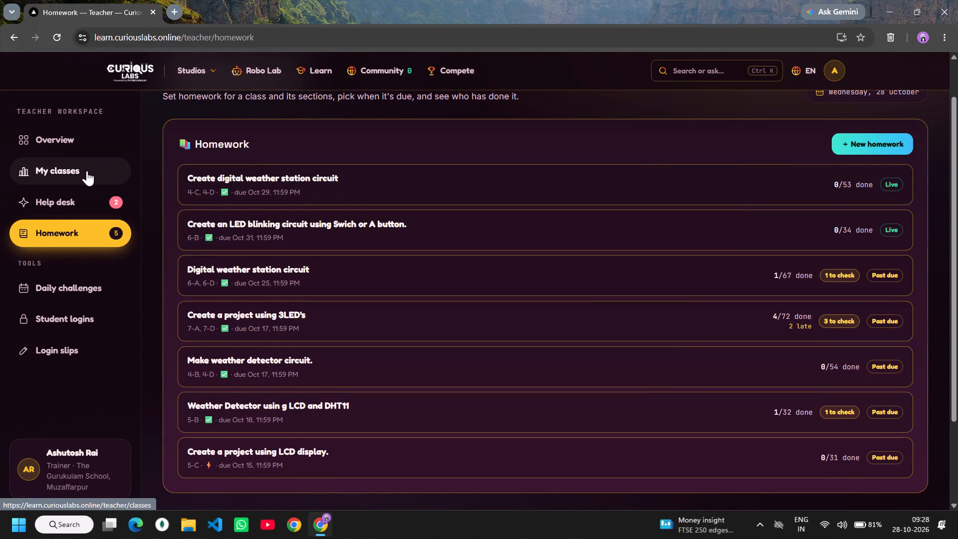
{"action": "left_click", "coordinate": [87, 171]}
{"action": "left_click", "coordinate": [827, 70]}
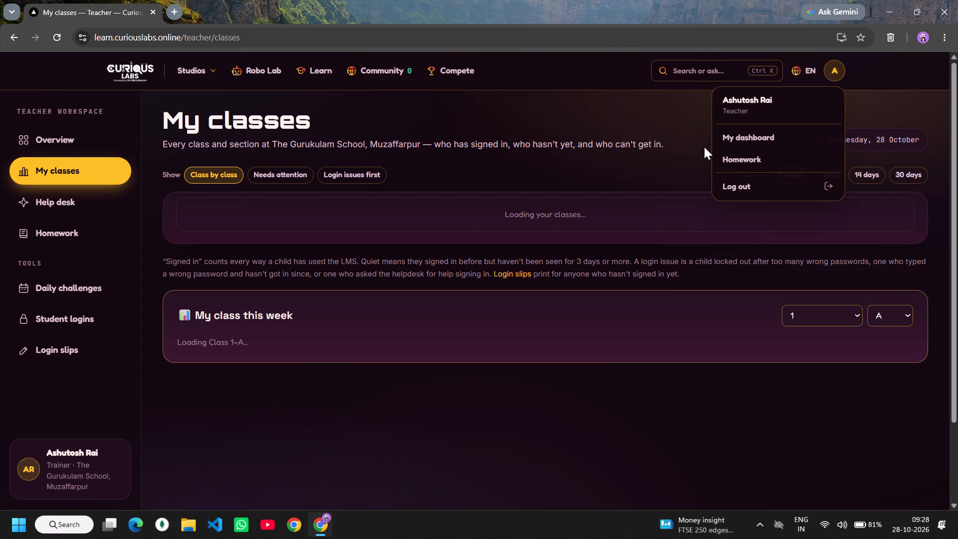
{"action": "left_click", "coordinate": [704, 147]}
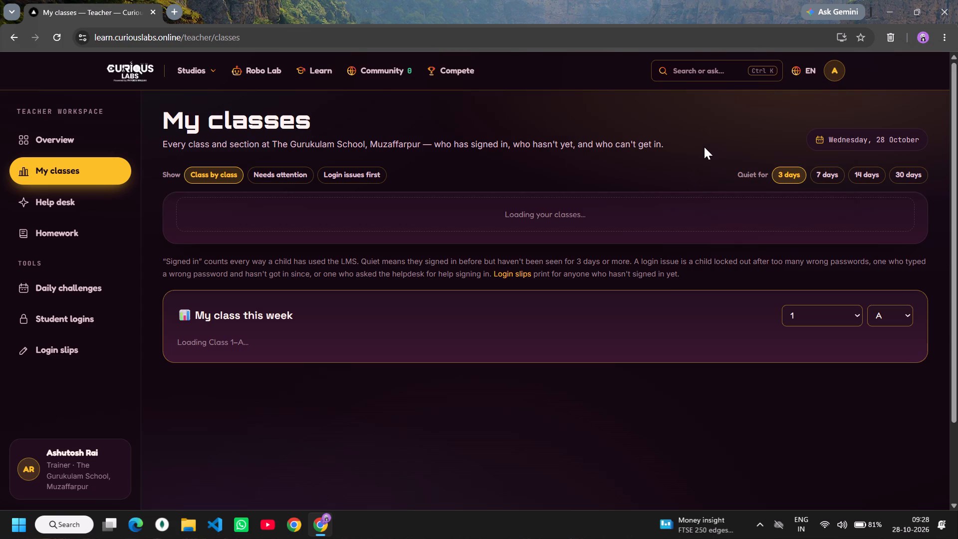
{"action": "left_click", "coordinate": [836, 313]}
{"action": "left_click", "coordinate": [814, 125]}
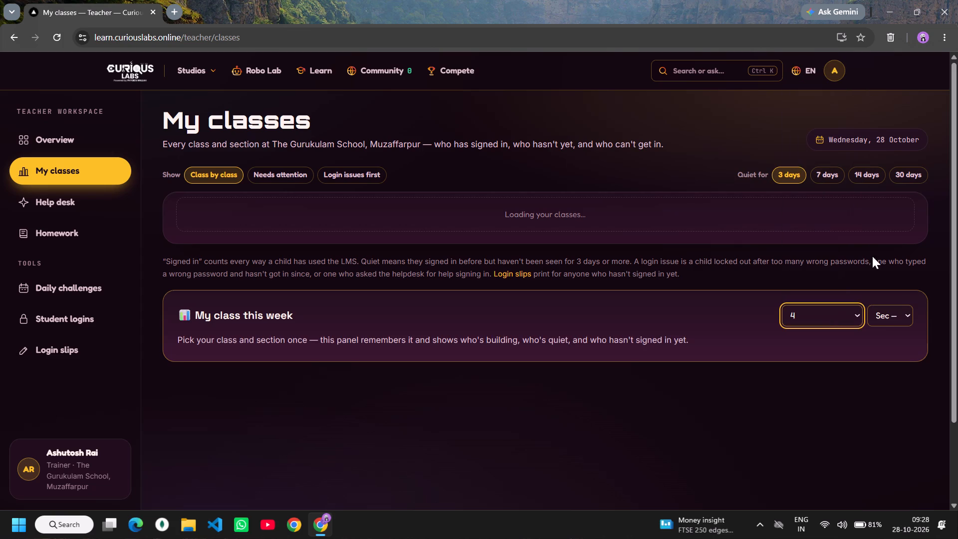
{"action": "left_click", "coordinate": [900, 319]}
{"action": "left_click", "coordinate": [892, 385]}
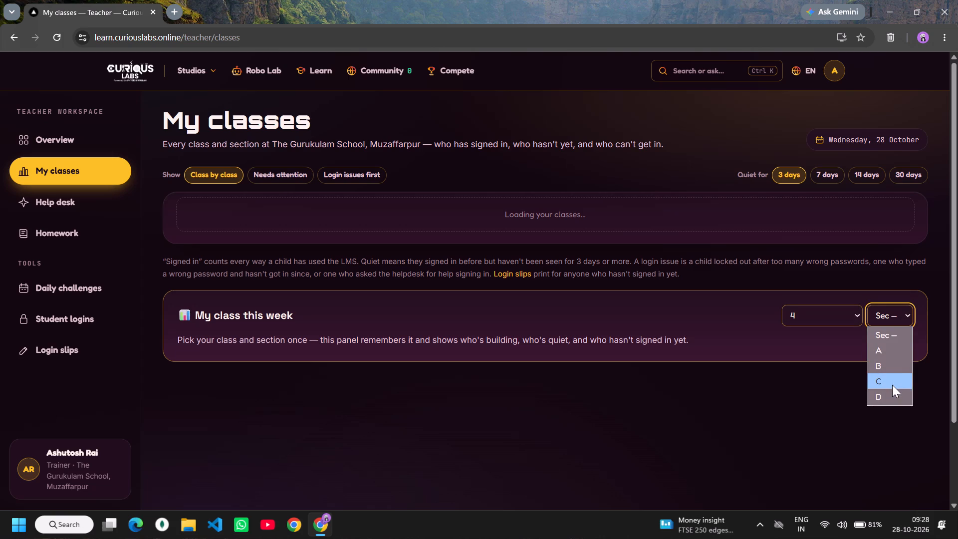
{"action": "scroll", "coordinate": [469, 365], "scroll_direction": "down", "scroll_amount": 2}
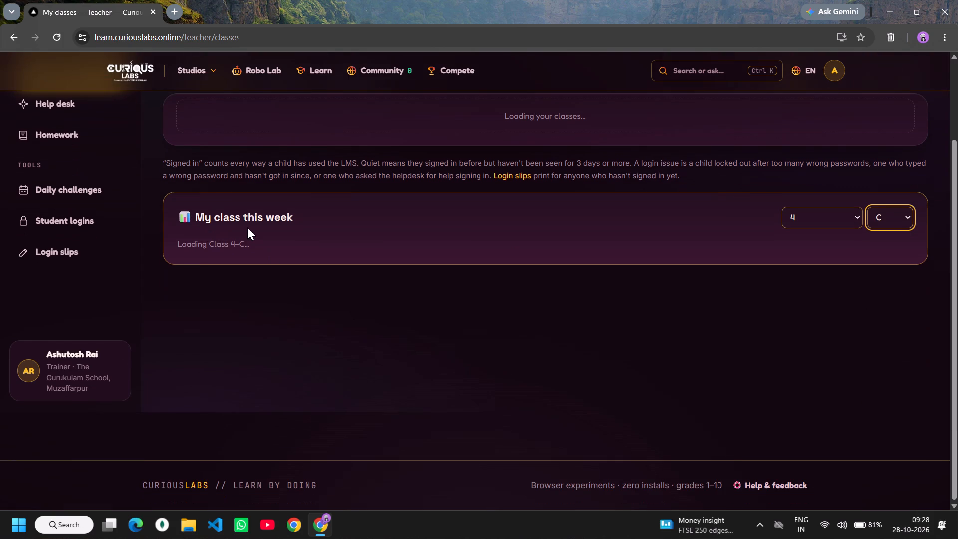
Examine the class-by-class sign-in table, and open Daily challenges to look through its class and student records.
{"action": "left_click", "coordinate": [31, 185]}
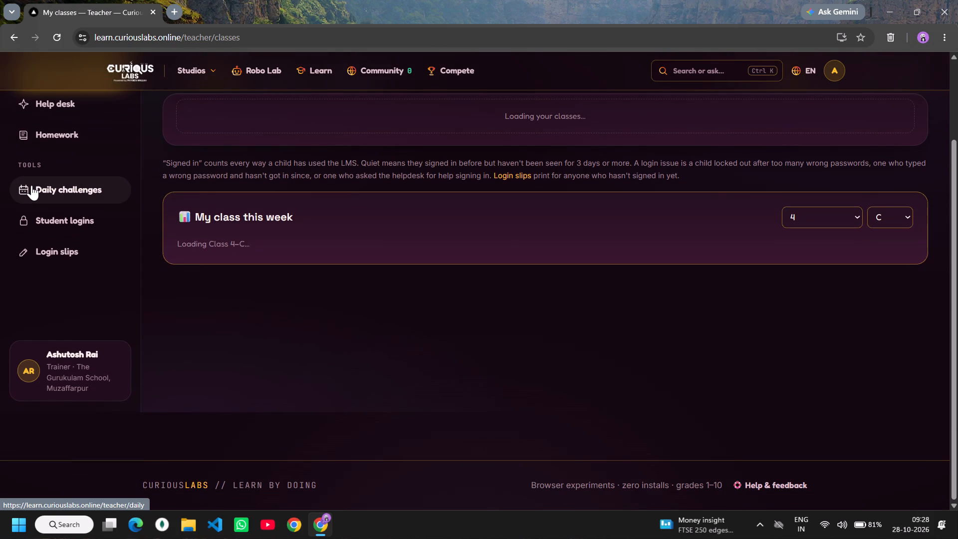
{"action": "triple_click", "coordinate": [31, 185]}
{"action": "double_click", "coordinate": [31, 185]}
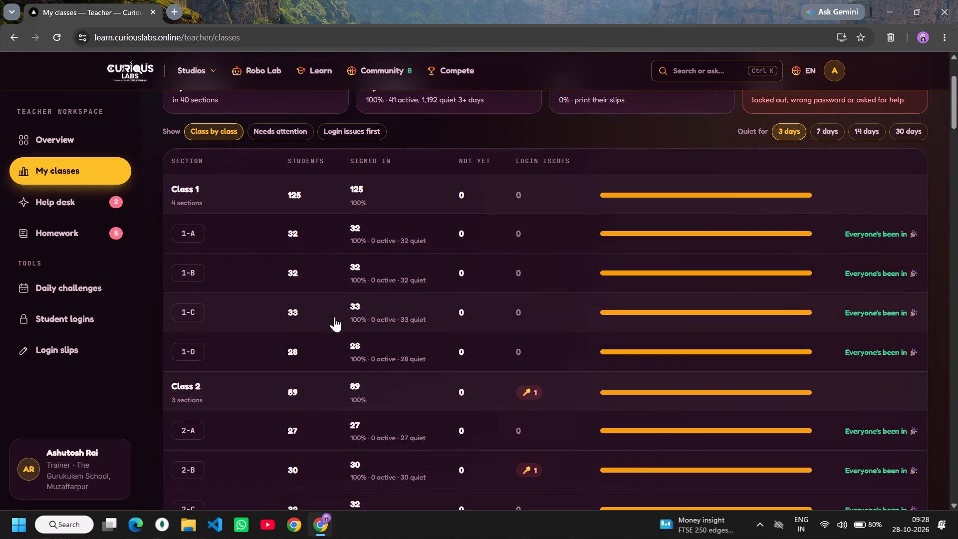
{"action": "scroll", "coordinate": [334, 317], "scroll_direction": "up", "scroll_amount": 2}
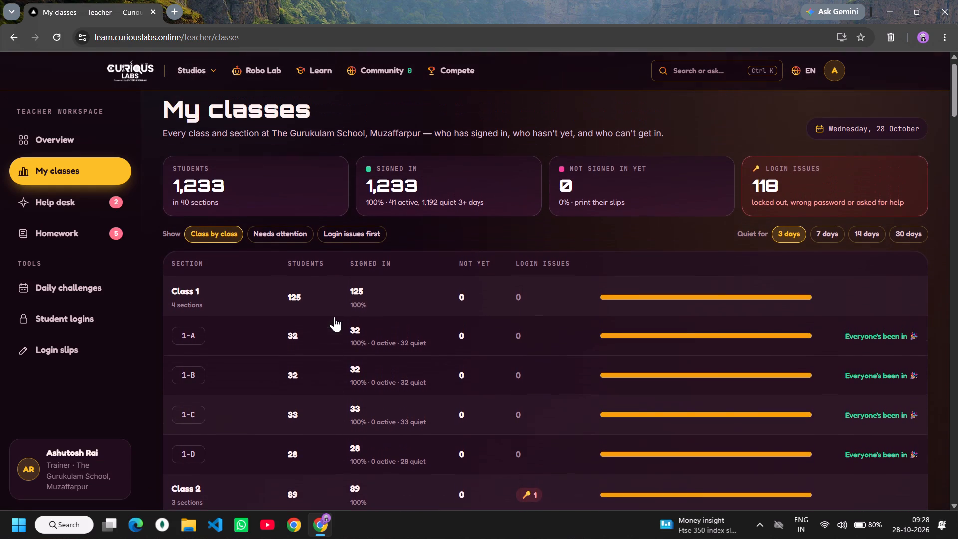
{"action": "scroll", "coordinate": [334, 317], "scroll_direction": "up", "scroll_amount": 1}
{"action": "scroll", "coordinate": [558, 314], "scroll_direction": "down", "scroll_amount": 7}
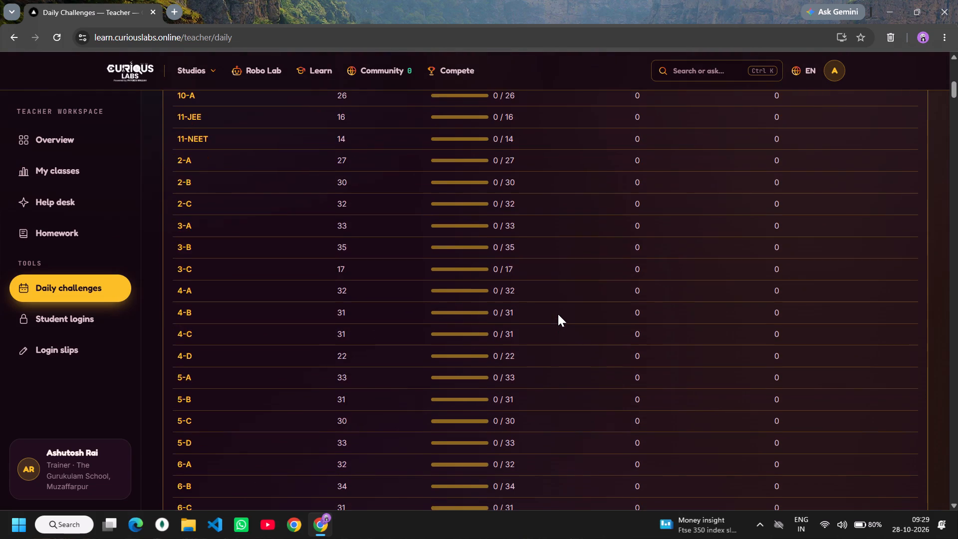
{"action": "scroll", "coordinate": [558, 314], "scroll_direction": "down", "scroll_amount": 6}
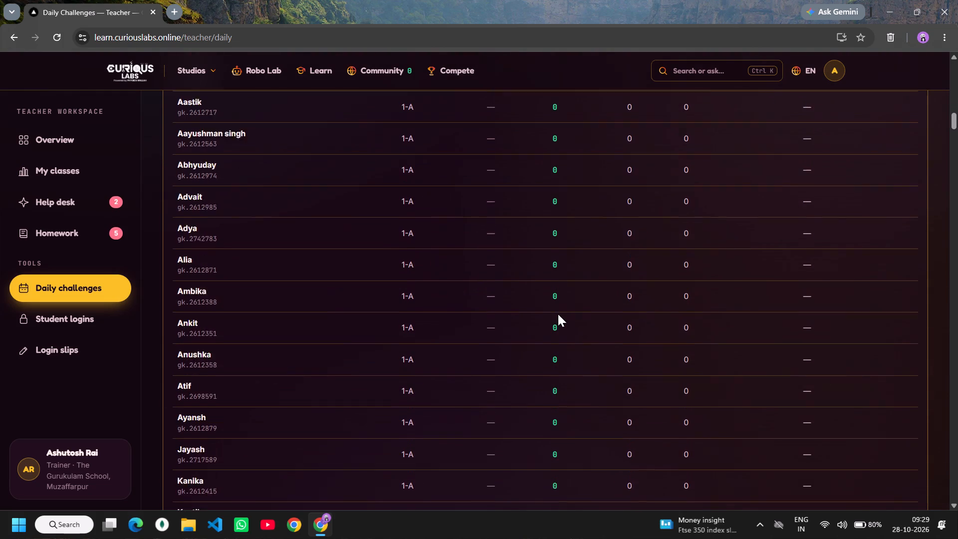
{"action": "scroll", "coordinate": [558, 314], "scroll_direction": "down", "scroll_amount": 2}
{"action": "scroll", "coordinate": [558, 314], "scroll_direction": "up", "scroll_amount": 13}
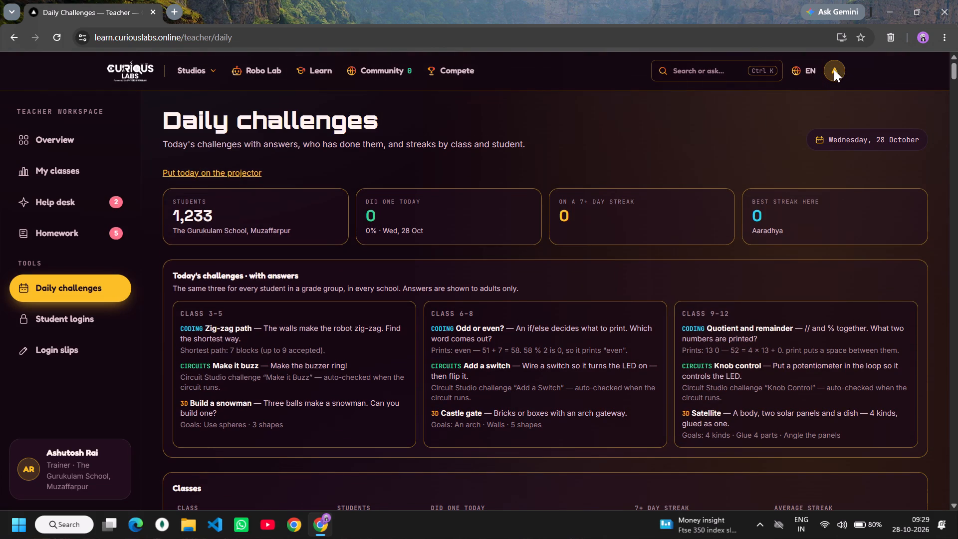
Examine today's challenges with answers and the class participation table, down to the student list.
{"action": "left_click", "coordinate": [834, 69]}
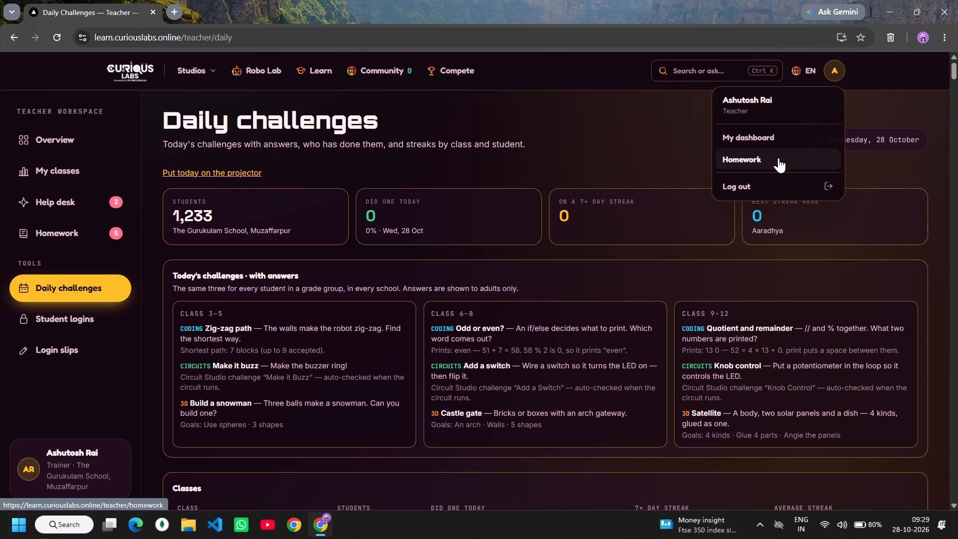
{"action": "left_click", "coordinate": [660, 243]}
{"action": "scroll", "coordinate": [660, 243], "scroll_direction": "down", "scroll_amount": 1}
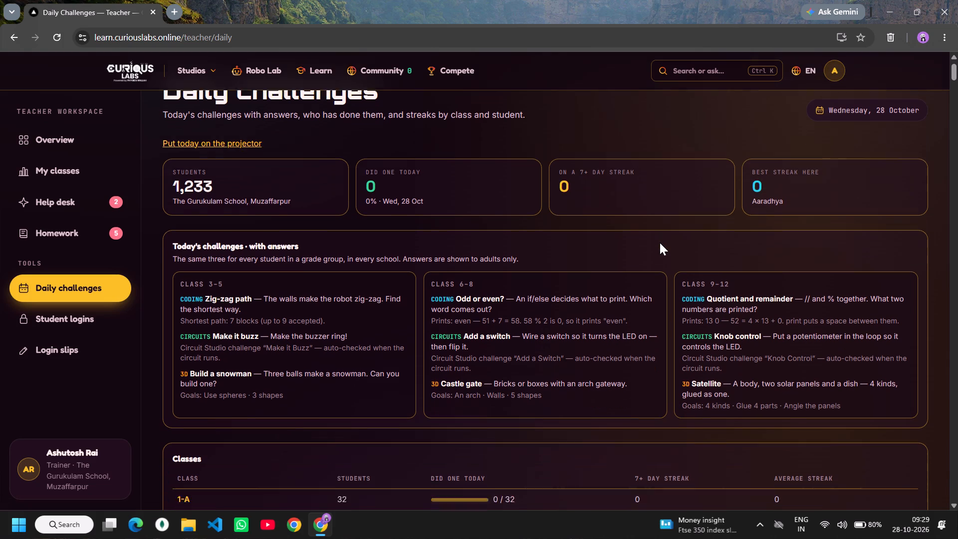
{"action": "scroll", "coordinate": [660, 243], "scroll_direction": "down", "scroll_amount": 6}
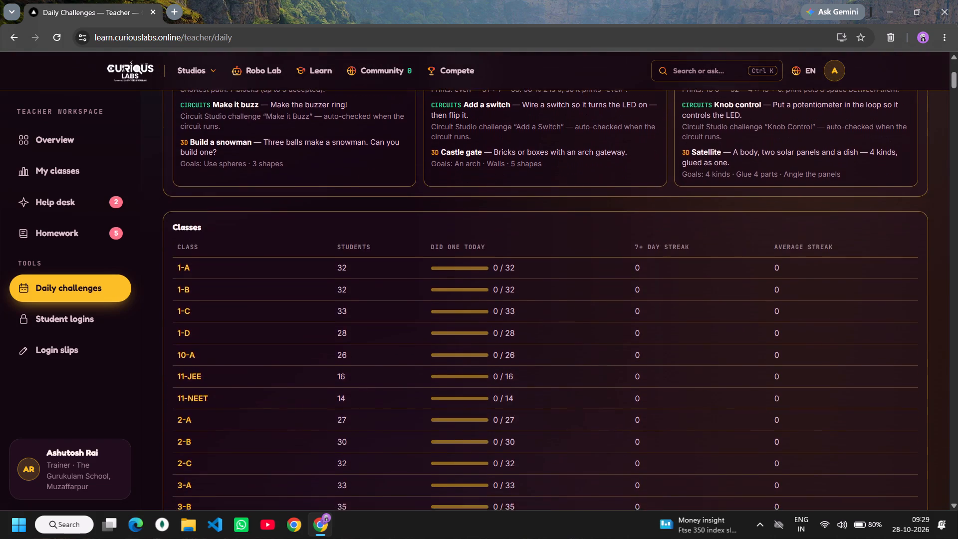
{"action": "scroll", "coordinate": [660, 243], "scroll_direction": "down", "scroll_amount": 8}
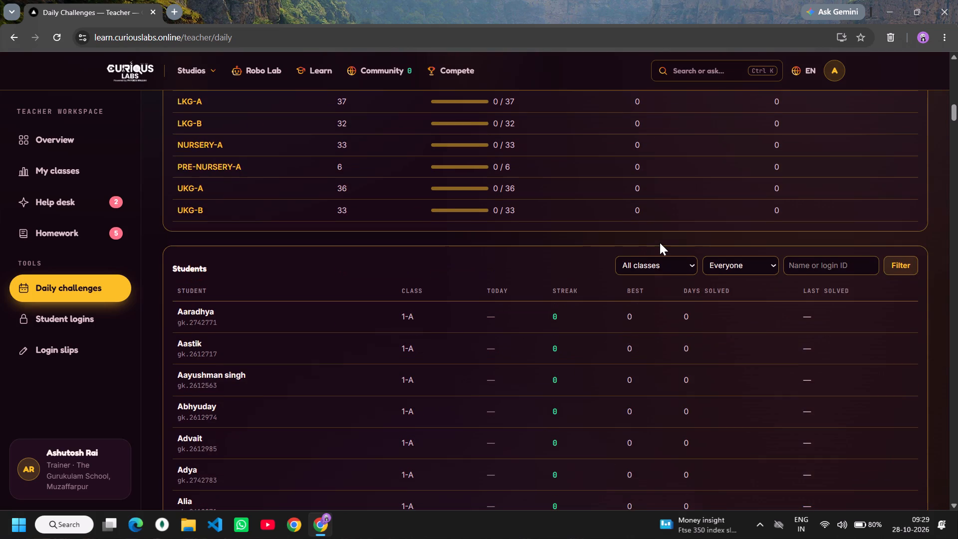
{"action": "scroll", "coordinate": [660, 243], "scroll_direction": "down", "scroll_amount": 2}
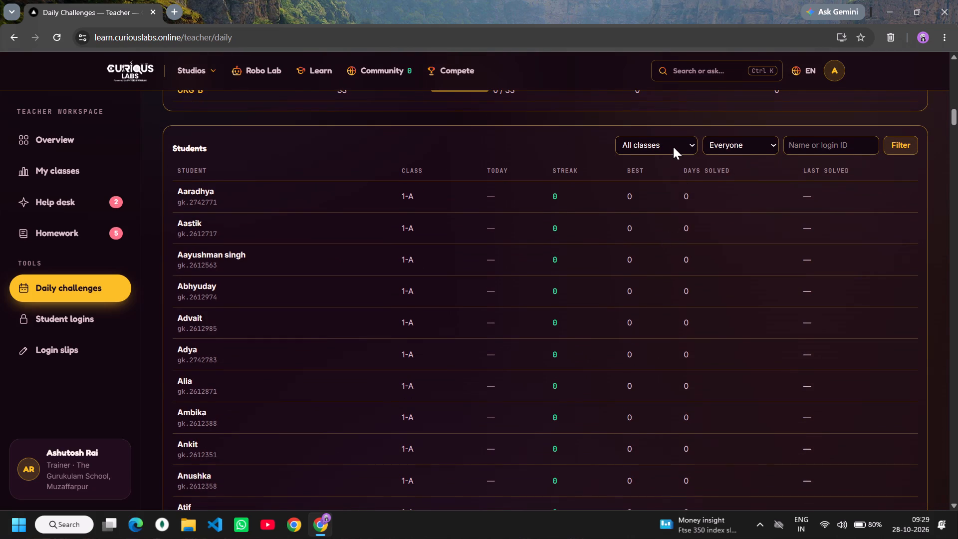
Choose class 4-C in the daily challenge student list's class filter and keep the completion filter at Everyone.
{"action": "left_click", "coordinate": [673, 147]}
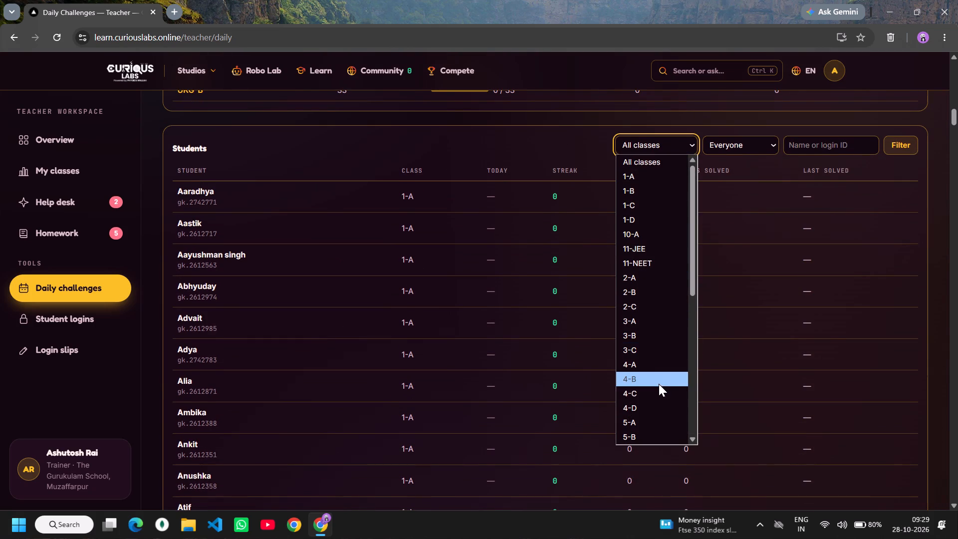
{"action": "left_click", "coordinate": [656, 392]}
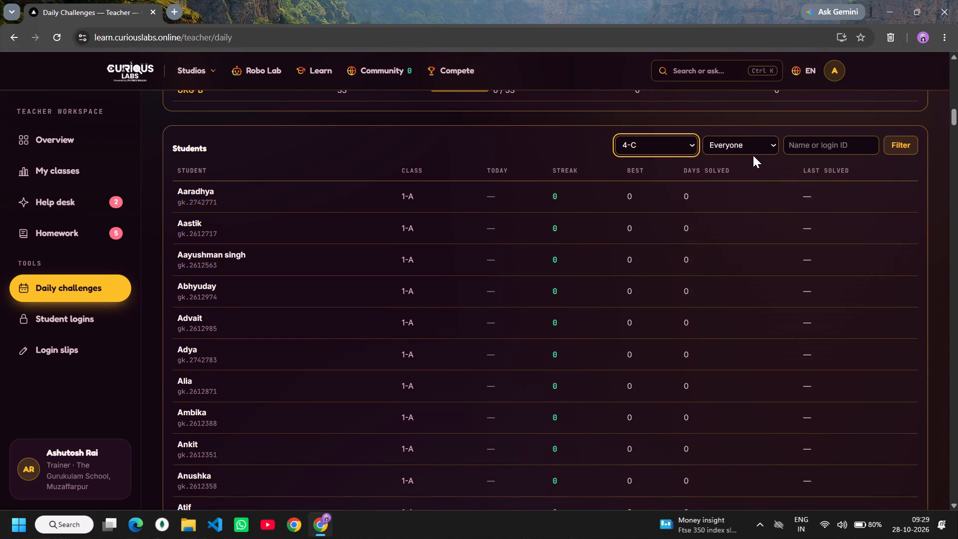
{"action": "left_click", "coordinate": [750, 146]}
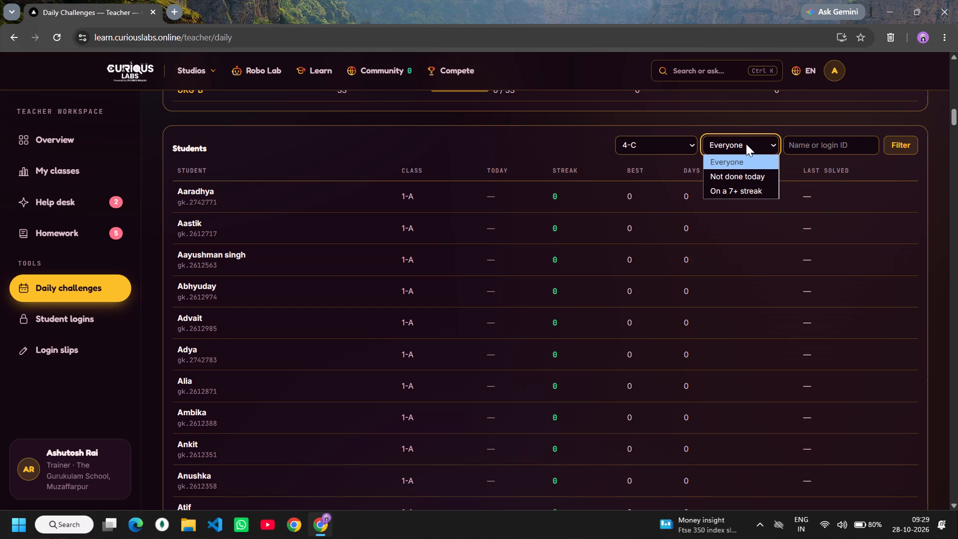
{"action": "left_click", "coordinate": [744, 144]}
Examine the students' daily challenge streaks and days solved.
{"action": "scroll", "coordinate": [482, 249], "scroll_direction": "down", "scroll_amount": 3}
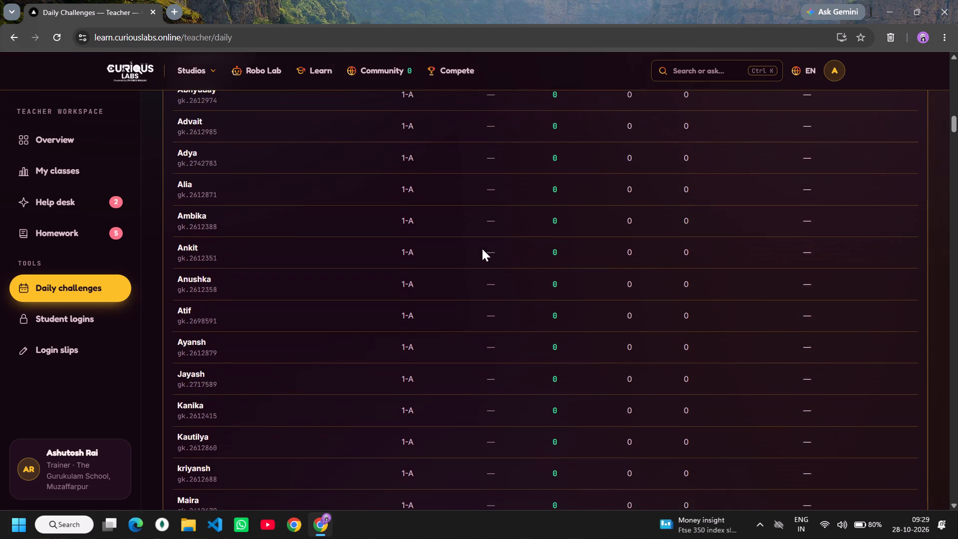
{"action": "scroll", "coordinate": [482, 249], "scroll_direction": "down", "scroll_amount": 9}
{"action": "scroll", "coordinate": [482, 249], "scroll_direction": "up", "scroll_amount": 7}
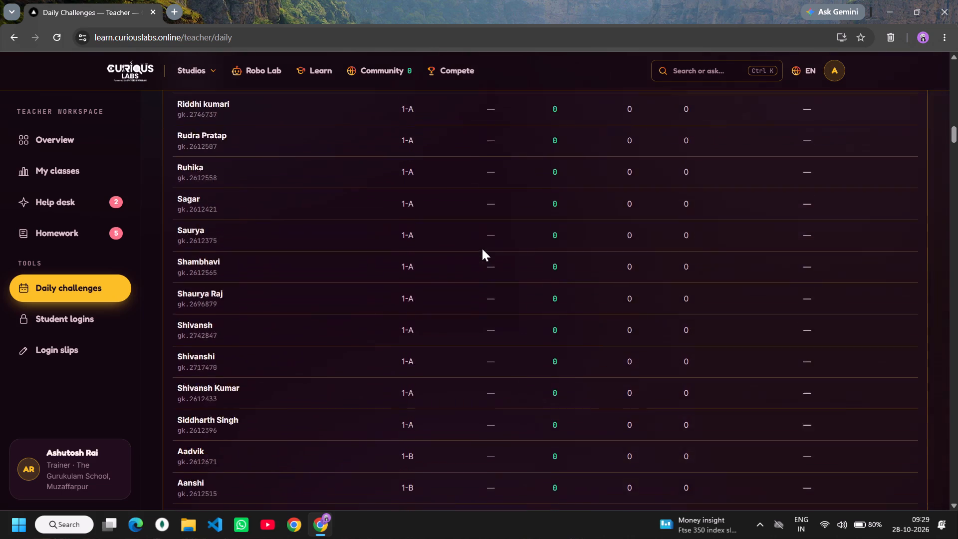
{"action": "scroll", "coordinate": [482, 249], "scroll_direction": "up", "scroll_amount": 2}
{"action": "scroll", "coordinate": [482, 249], "scroll_direction": "down", "scroll_amount": 1}
{"action": "scroll", "coordinate": [482, 249], "scroll_direction": "up", "scroll_amount": 9}
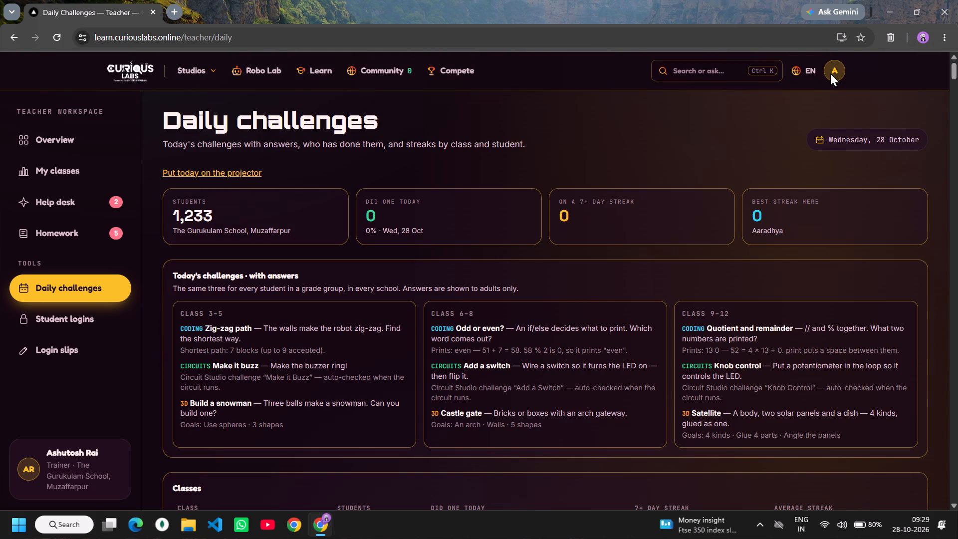
Open the Circuits studio and show only the circuit workspace.
{"action": "left_click", "coordinate": [830, 73]}
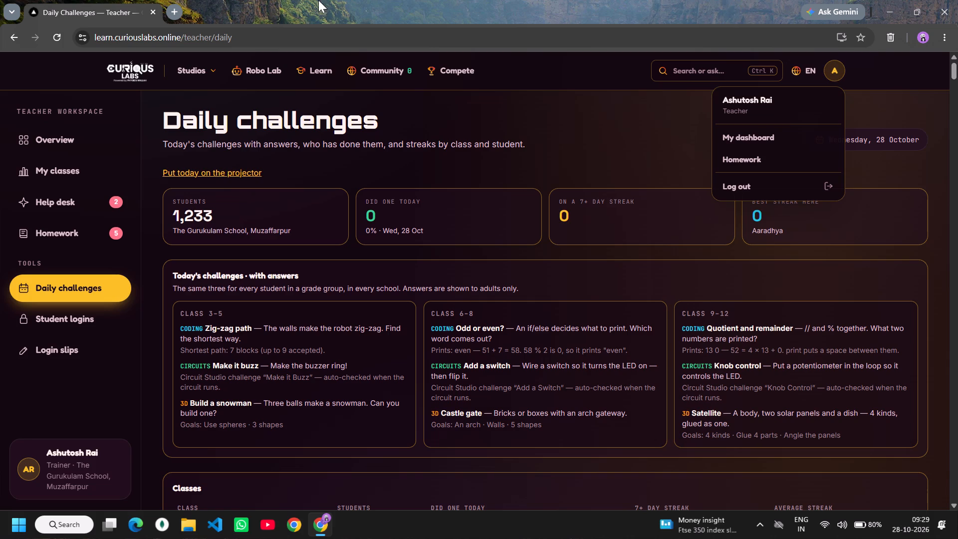
{"action": "left_click", "coordinate": [212, 77]}
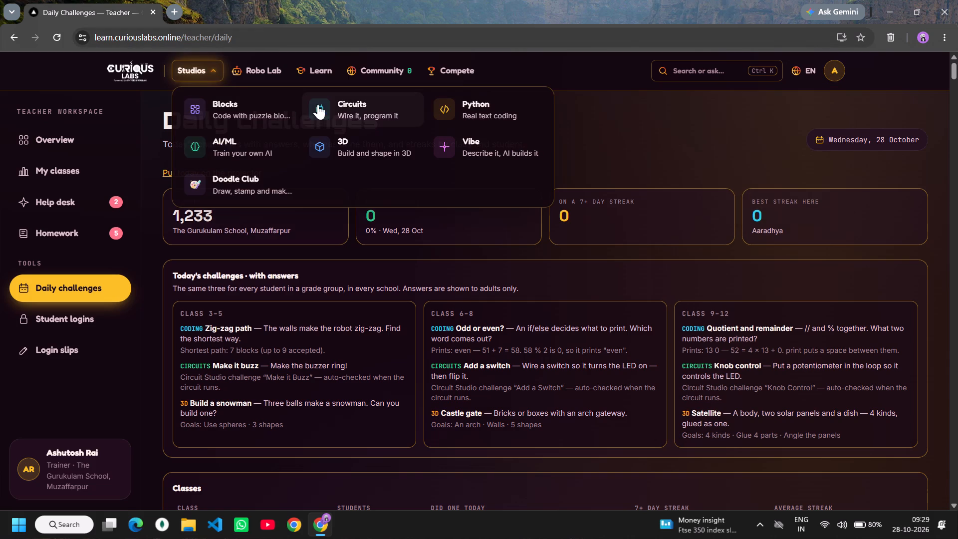
{"action": "left_click", "coordinate": [325, 107]}
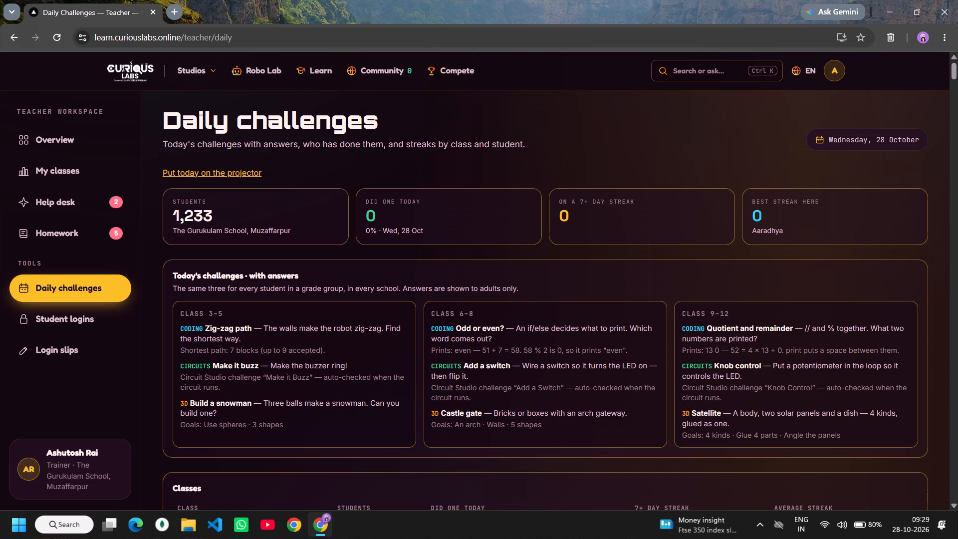
{"action": "scroll", "coordinate": [289, 96], "scroll_direction": "left", "scroll_amount": 1}
{"action": "left_click", "coordinate": [192, 75]}
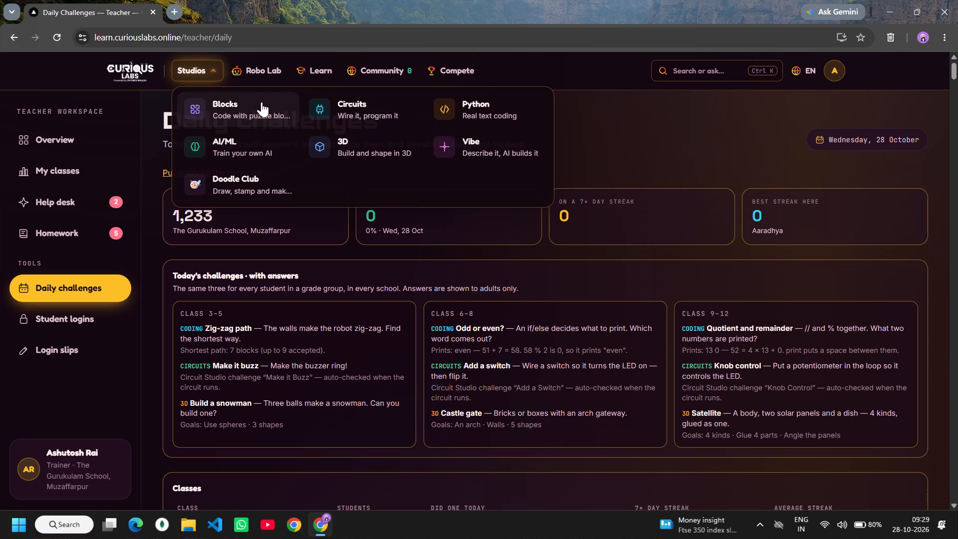
{"action": "double_click", "coordinate": [349, 112]}
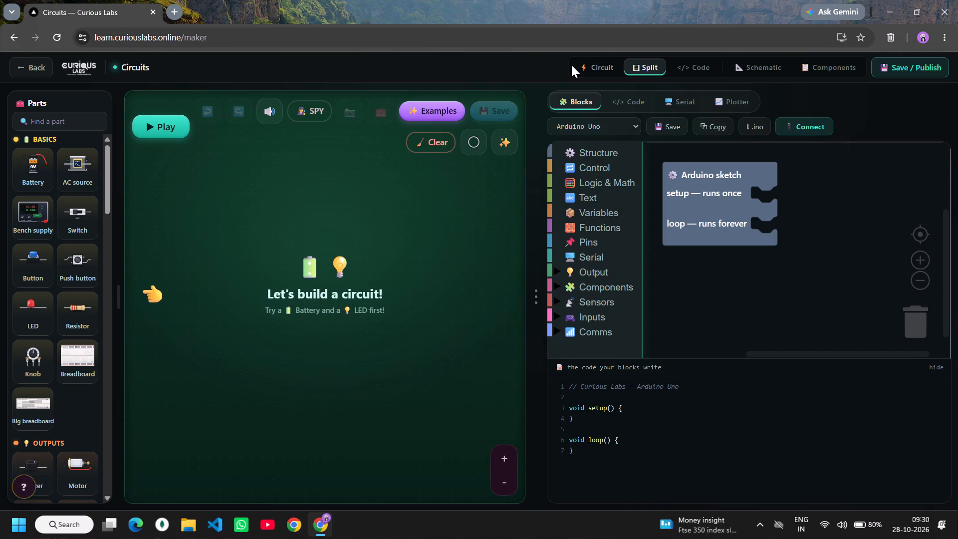
{"action": "left_click", "coordinate": [597, 64]}
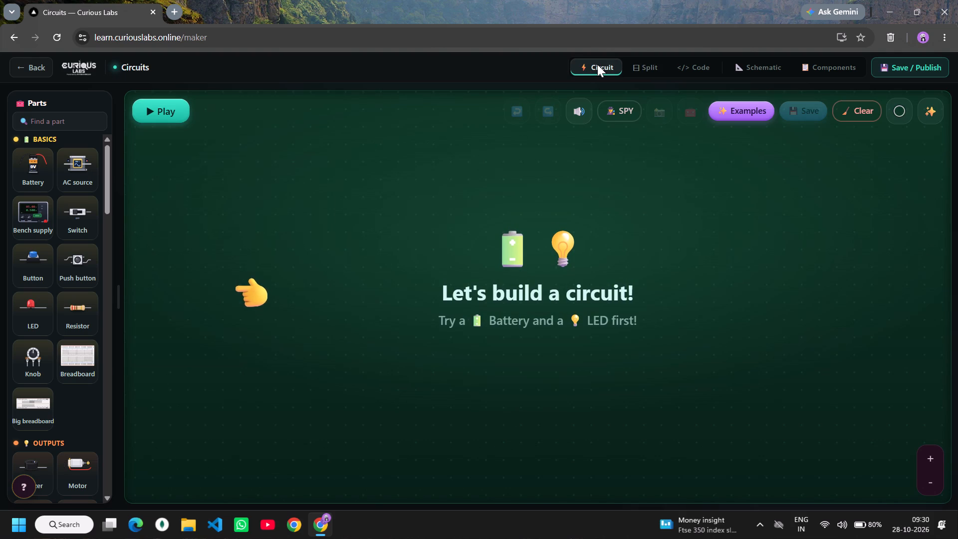
Add an LCD I2C display to the empty circuit workspace.
{"action": "scroll", "coordinate": [597, 64], "scroll_direction": "left", "scroll_amount": 2}
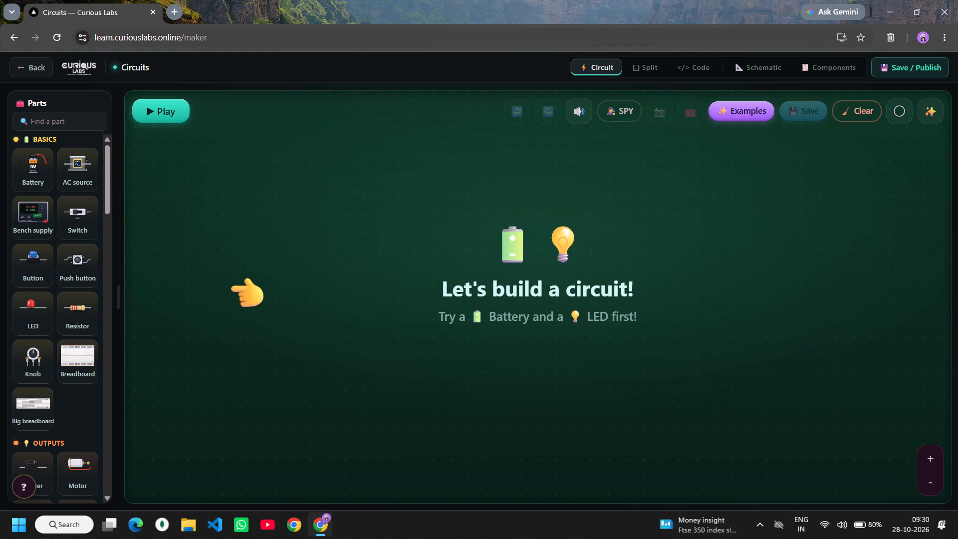
{"action": "double_click", "coordinate": [111, 182]}
{"action": "scroll", "coordinate": [111, 182], "scroll_direction": "up", "scroll_amount": 2}
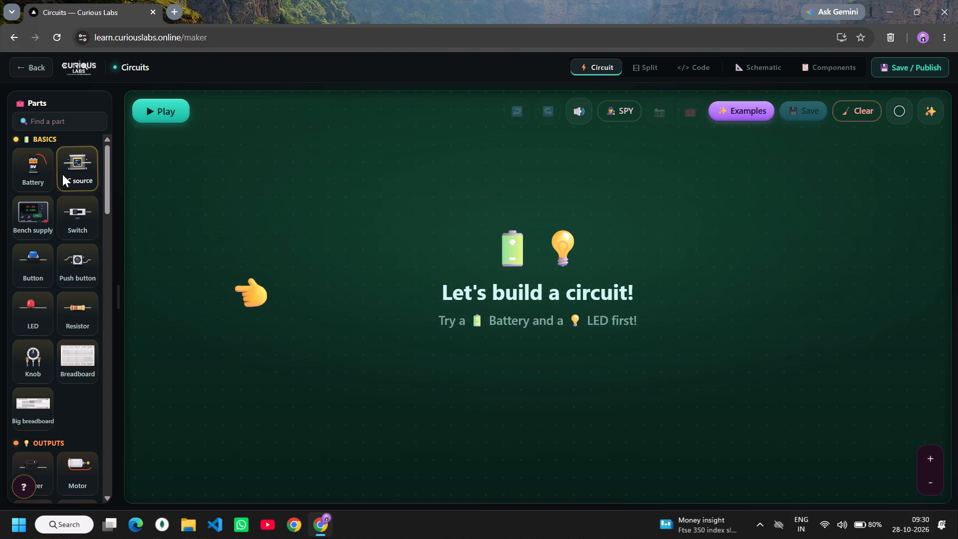
{"action": "scroll", "coordinate": [107, 187], "scroll_direction": "up", "scroll_amount": 1}
{"action": "left_click", "coordinate": [107, 187]}
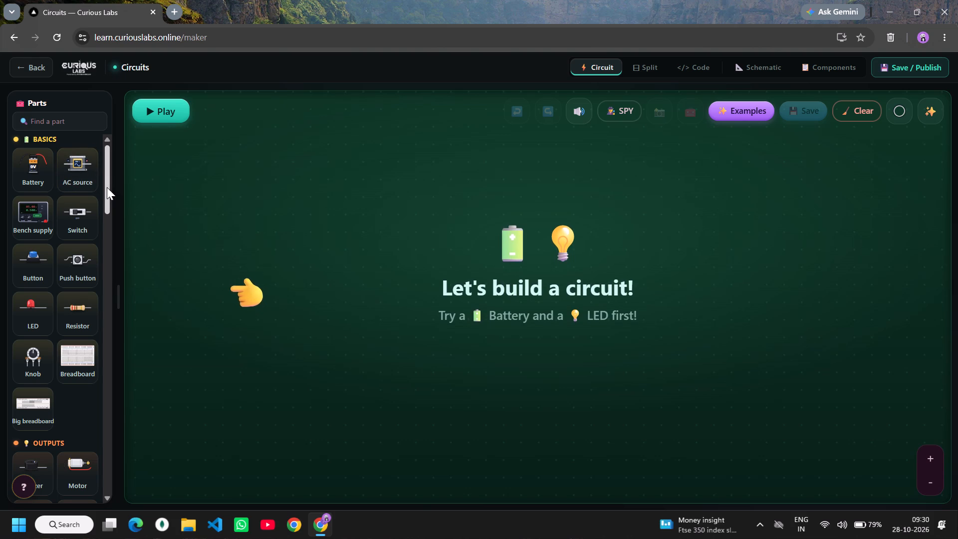
{"action": "left_click", "coordinate": [104, 240]}
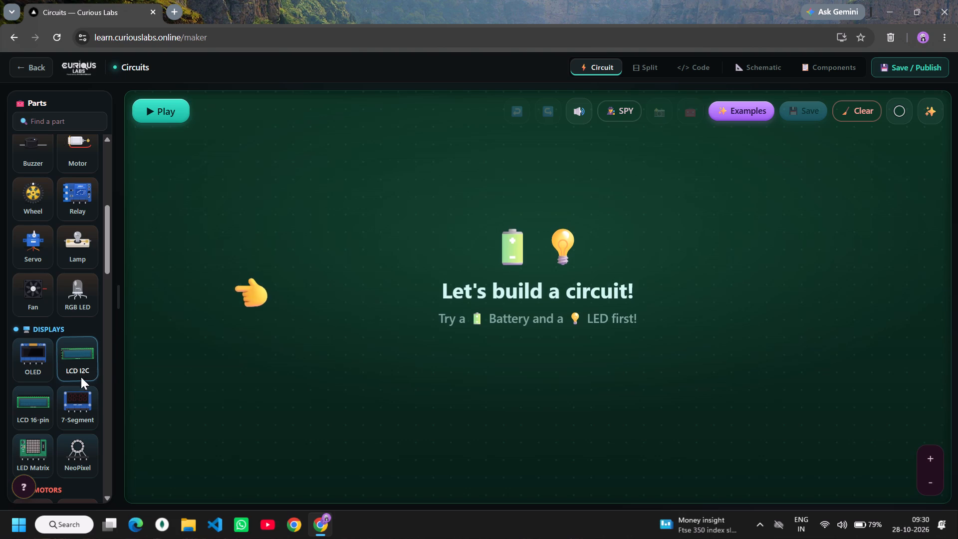
{"action": "left_click", "coordinate": [91, 370]}
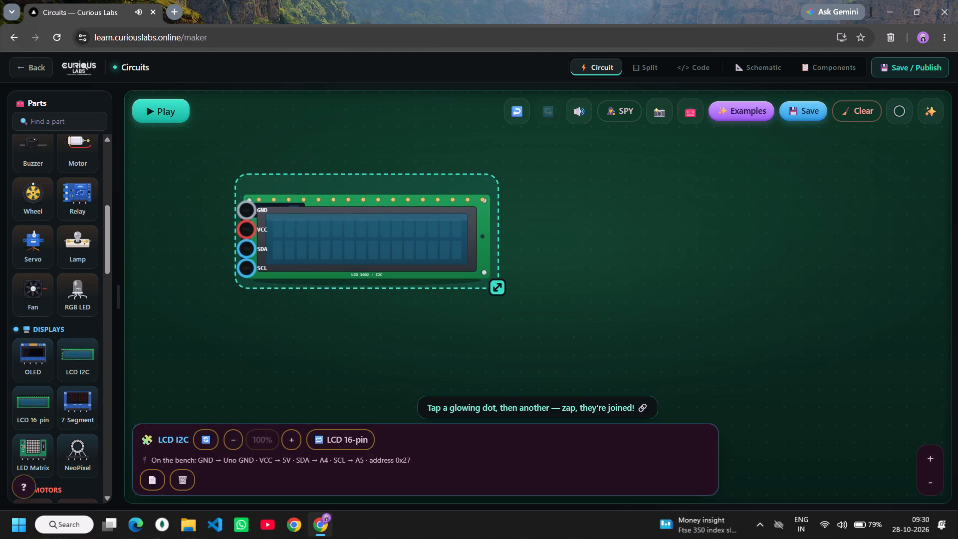
Move the LCD I2C display toward the left edge of the circuit workspace to make room for more parts.
{"action": "scroll", "coordinate": [313, 245], "scroll_direction": "up", "scroll_amount": 1}
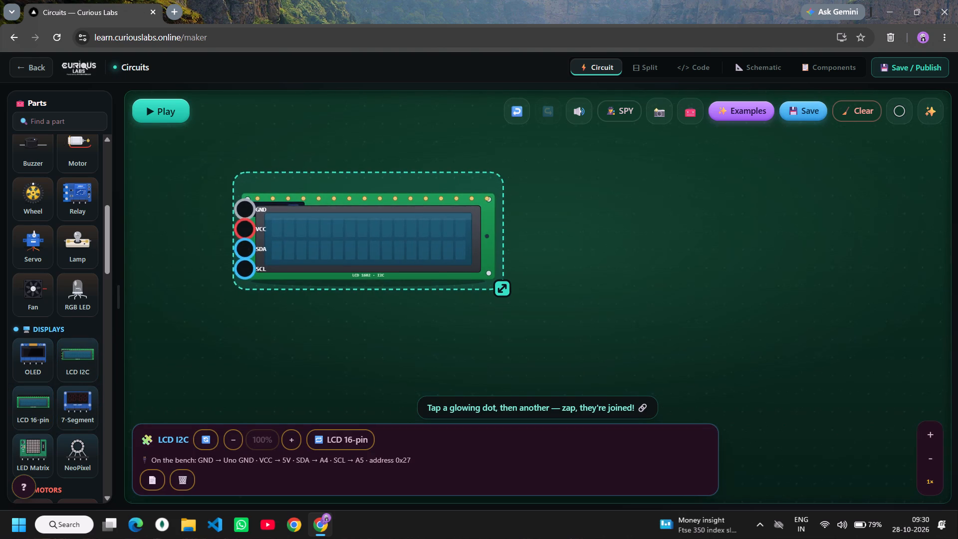
{"action": "left_click_drag", "start_coordinate": [283, 256], "coordinate": [295, 257]}
{"action": "double_click", "coordinate": [295, 257]}
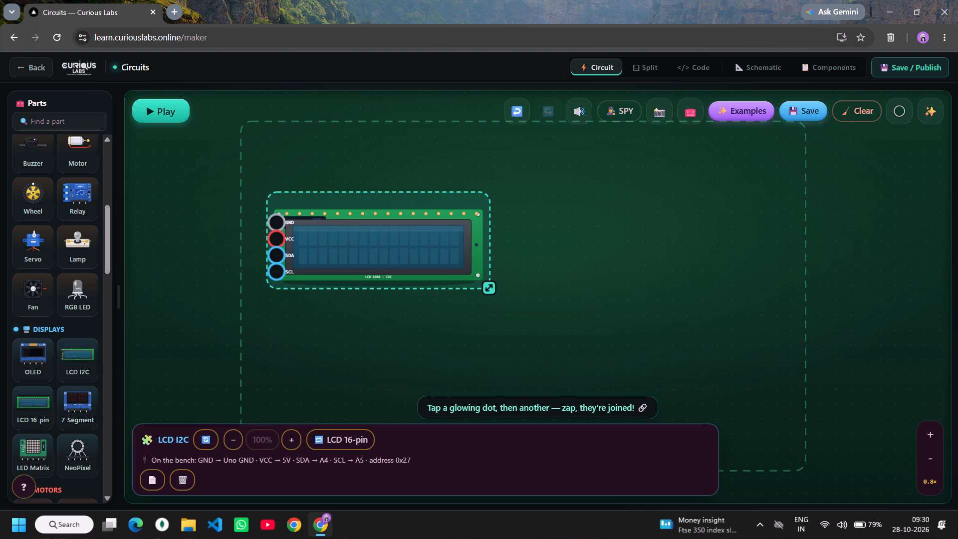
{"action": "left_click_drag", "start_coordinate": [329, 259], "coordinate": [239, 304]}
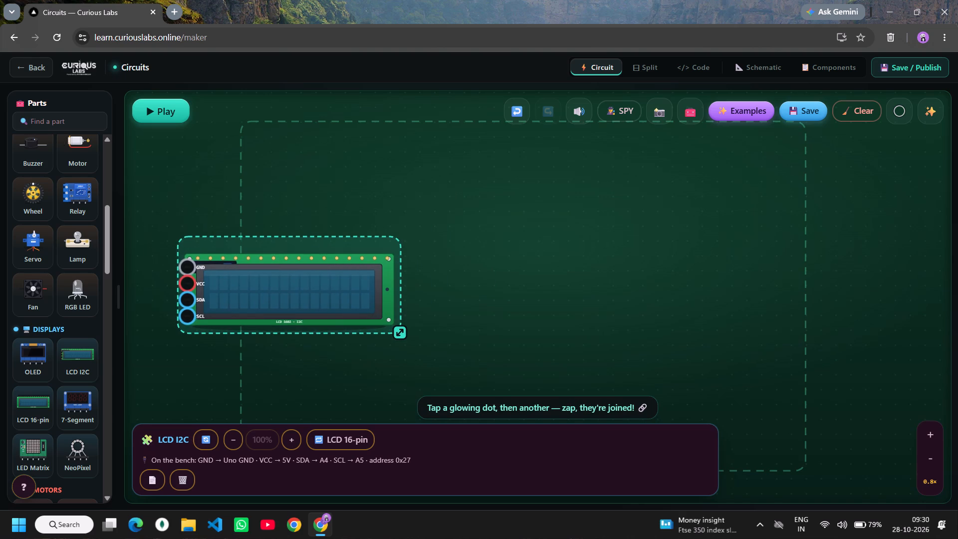
Find the Arduino Uno board in the parts library and add it beside the LCD display.
{"action": "left_click", "coordinate": [106, 311]}
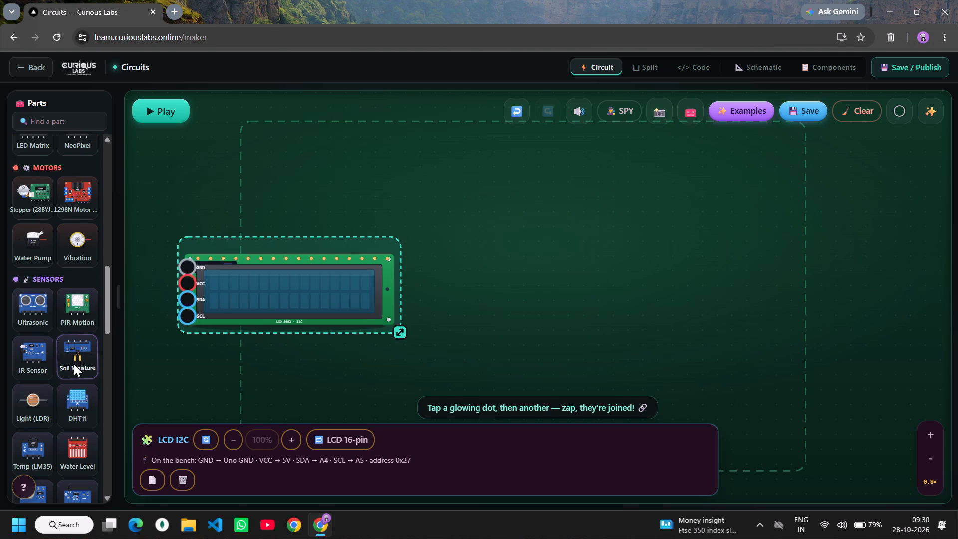
{"action": "left_click", "coordinate": [109, 384]}
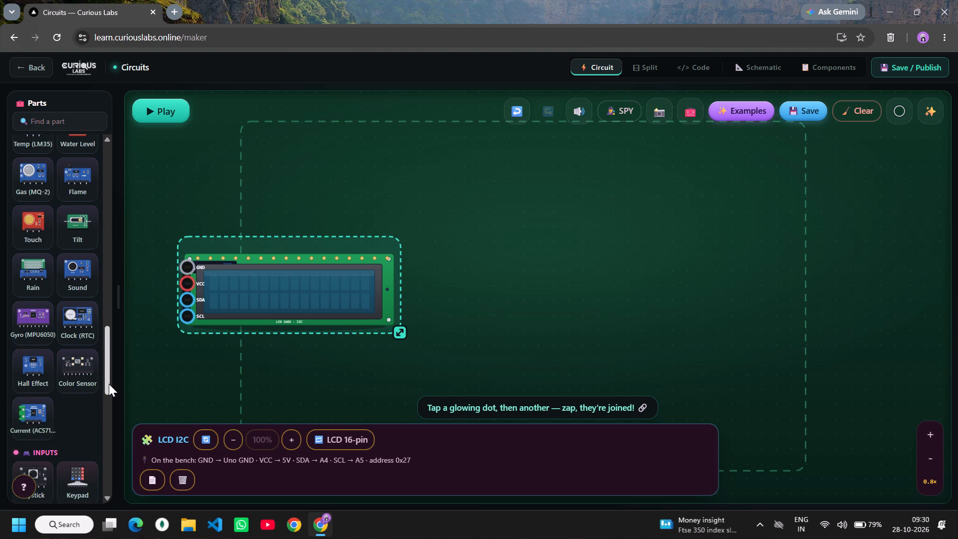
{"action": "left_click", "coordinate": [60, 124]}
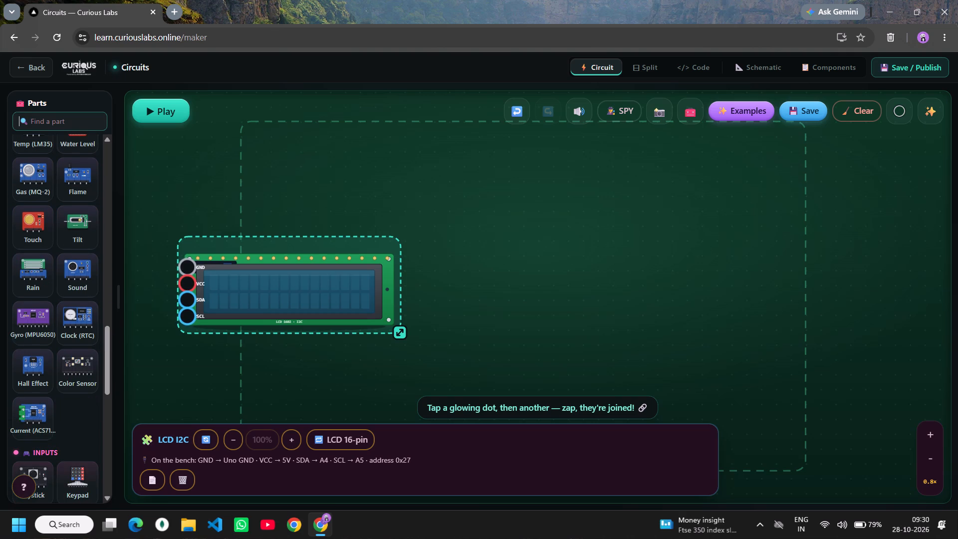
{"action": "type", "text": "ad"}
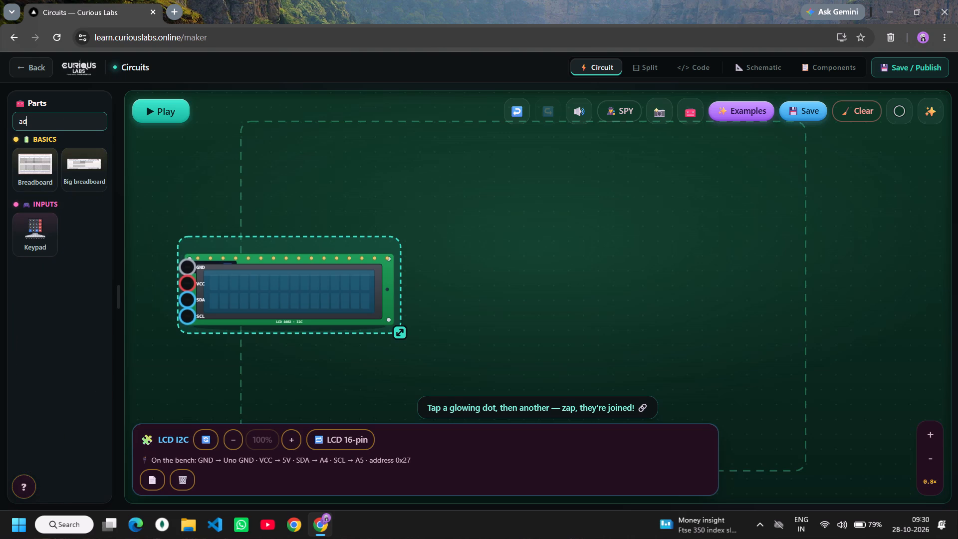
{"action": "key", "text": "BackSpace"}
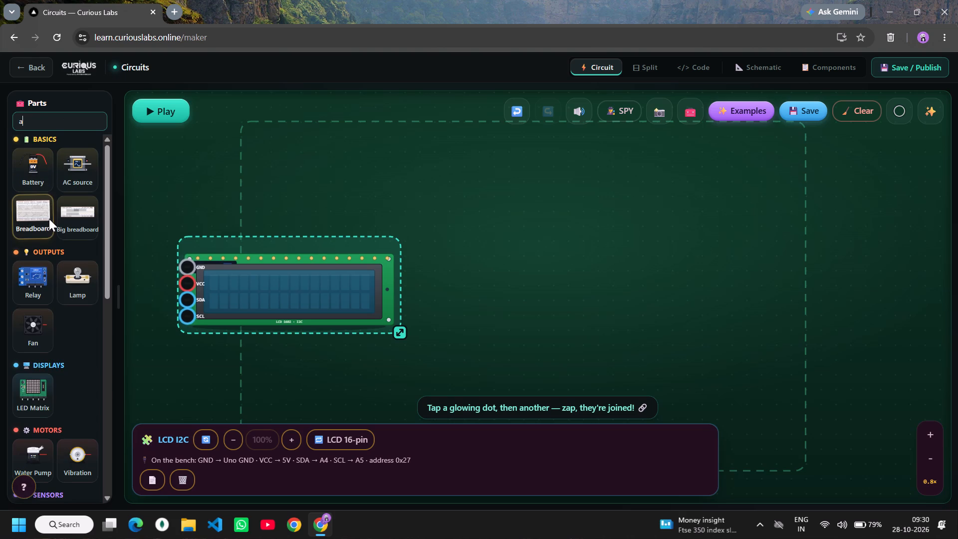
{"action": "left_click", "coordinate": [107, 336]}
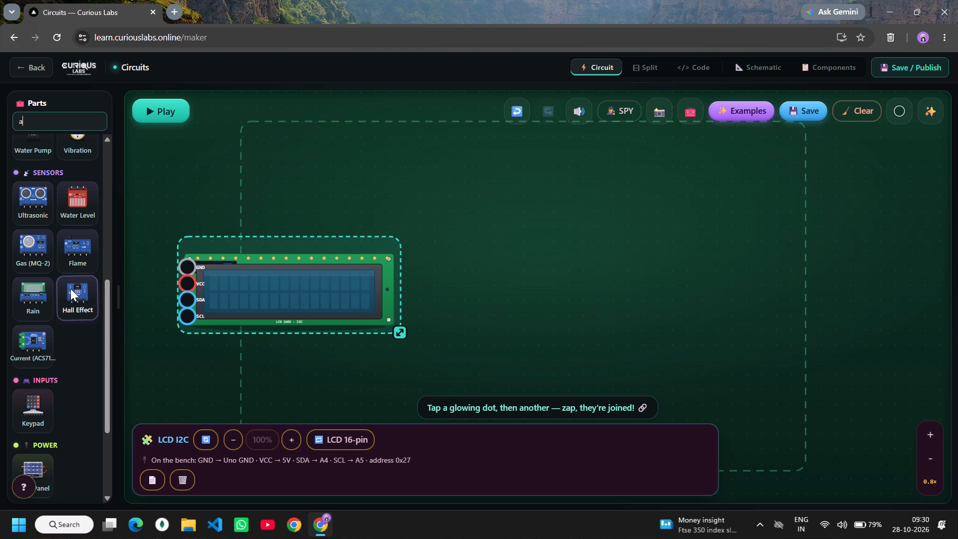
{"action": "left_click", "coordinate": [104, 462]}
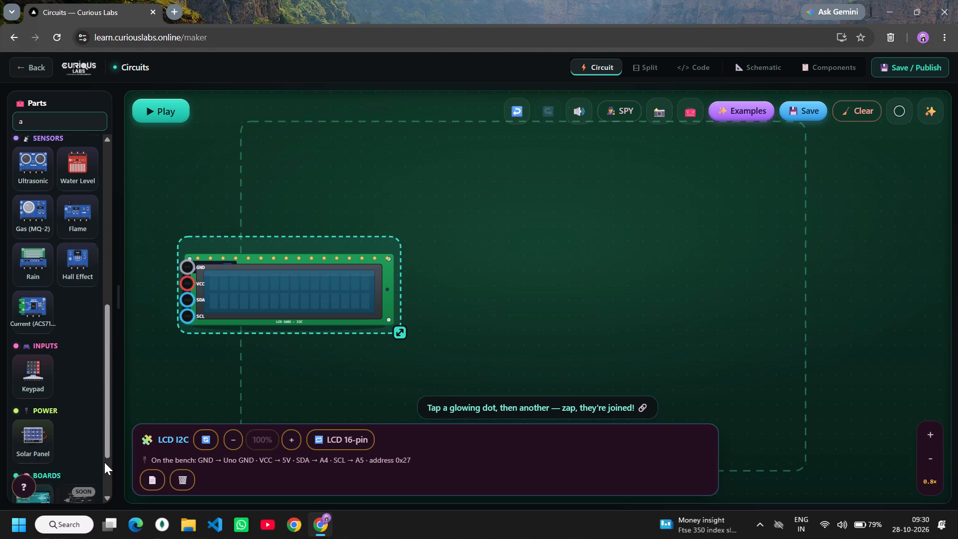
{"action": "left_click", "coordinate": [41, 408]}
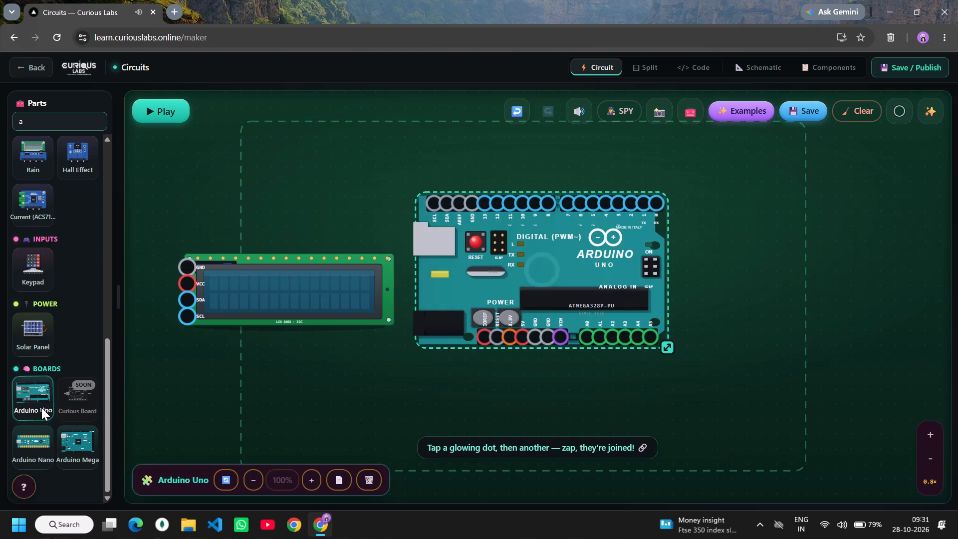
{"action": "left_click_drag", "start_coordinate": [410, 413], "coordinate": [220, 309]}
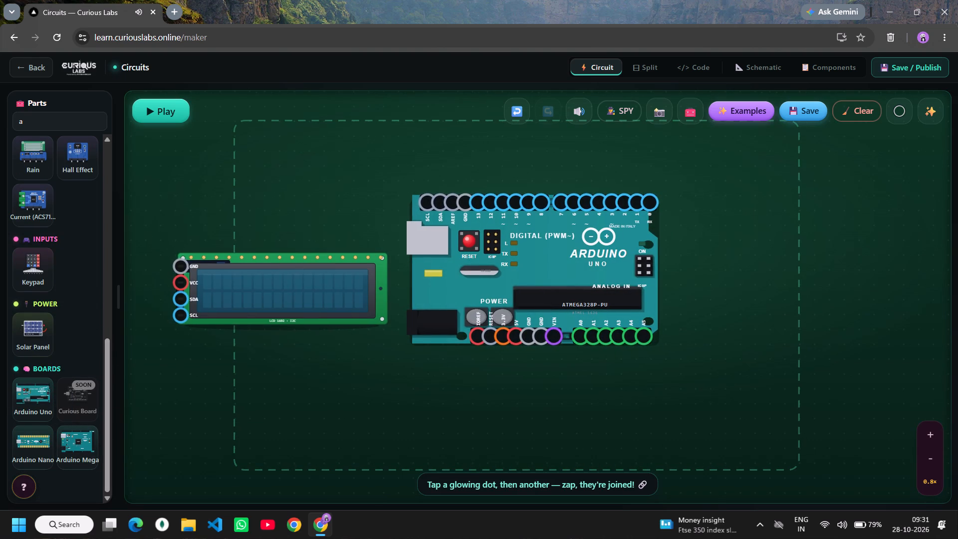
Search the parts library for "dh" and place a DHT11 sensor to the right of the Arduino Uno.
{"action": "left_click", "coordinate": [68, 125]}
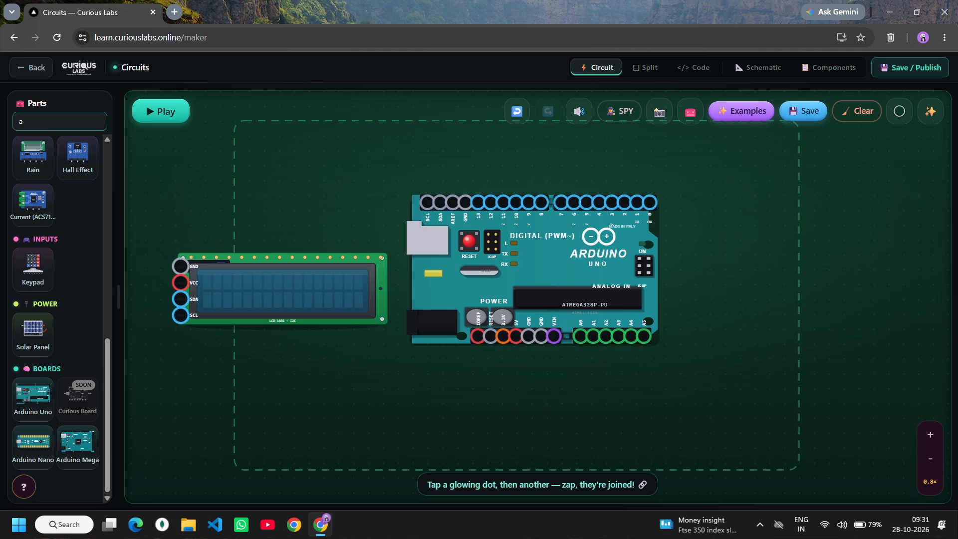
{"action": "key", "text": "BackSpace"}
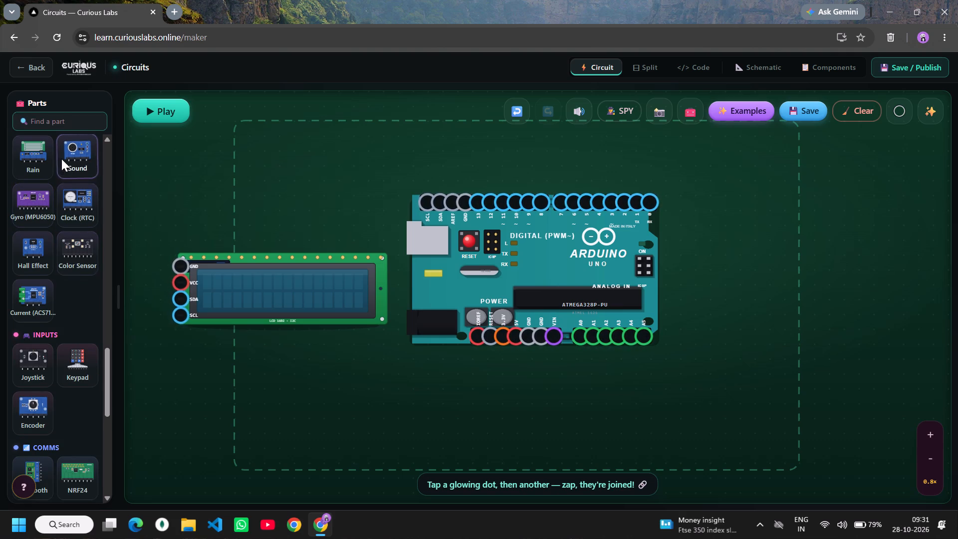
{"action": "left_click", "coordinate": [52, 123]}
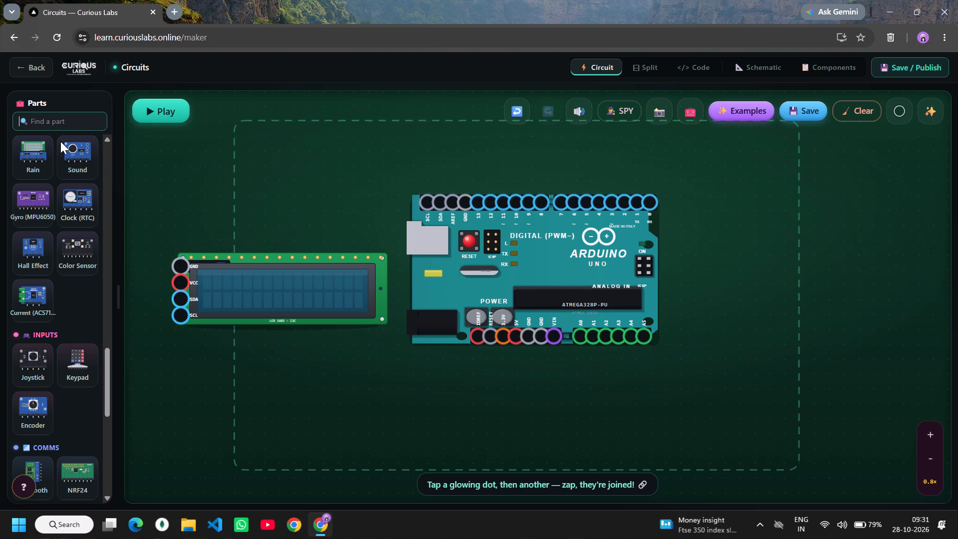
{"action": "type", "text": "dh"}
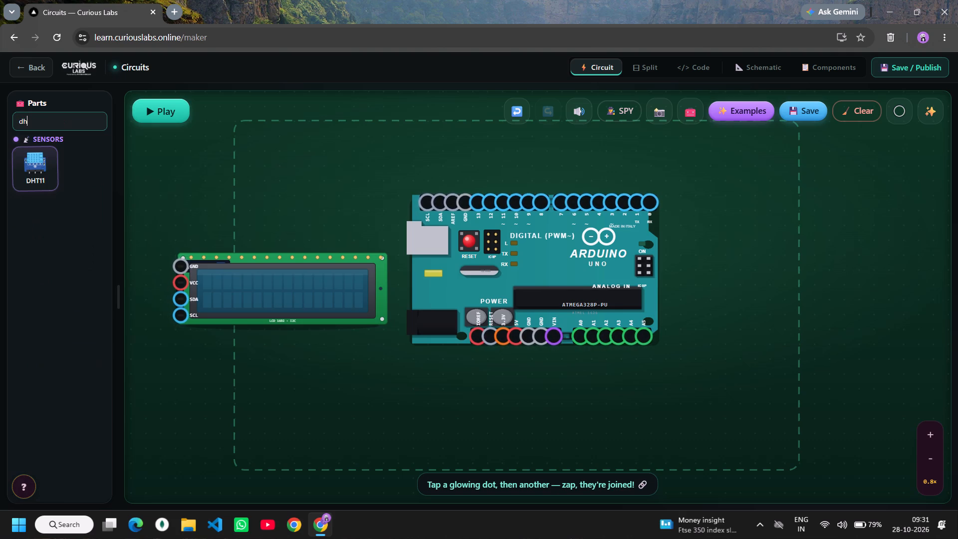
{"action": "left_click", "coordinate": [34, 177]}
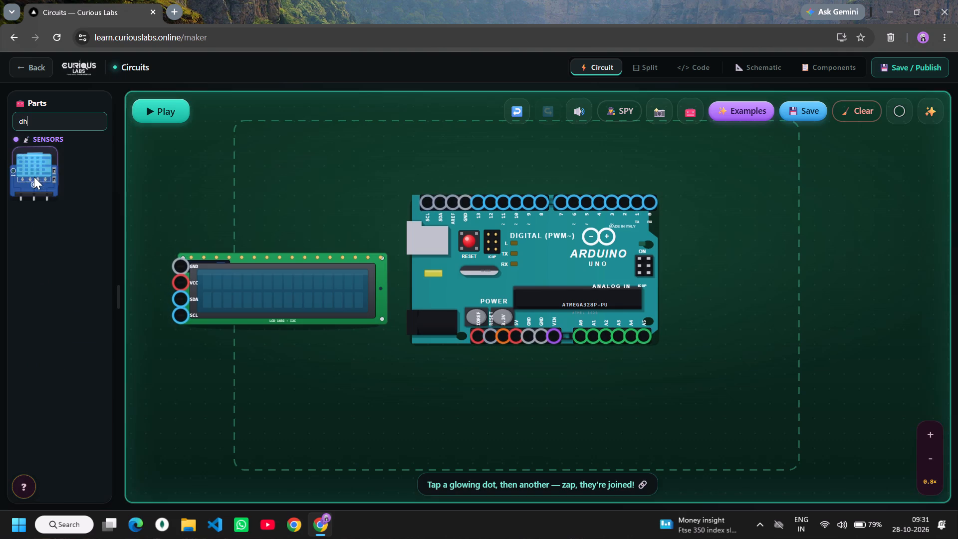
{"action": "left_click", "coordinate": [485, 169]}
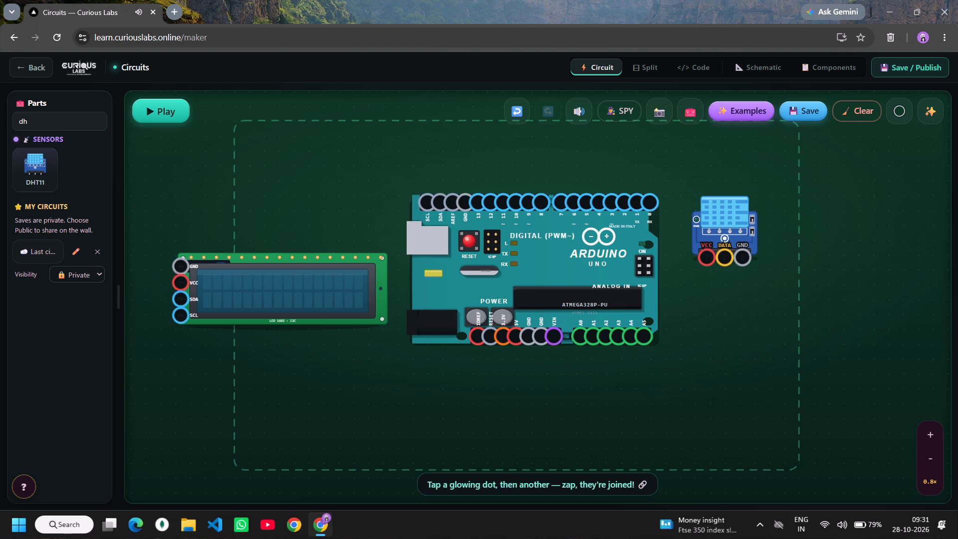
Clear the parts search and add a regular breadboard to the circuit.
{"action": "left_click", "coordinate": [100, 121]}
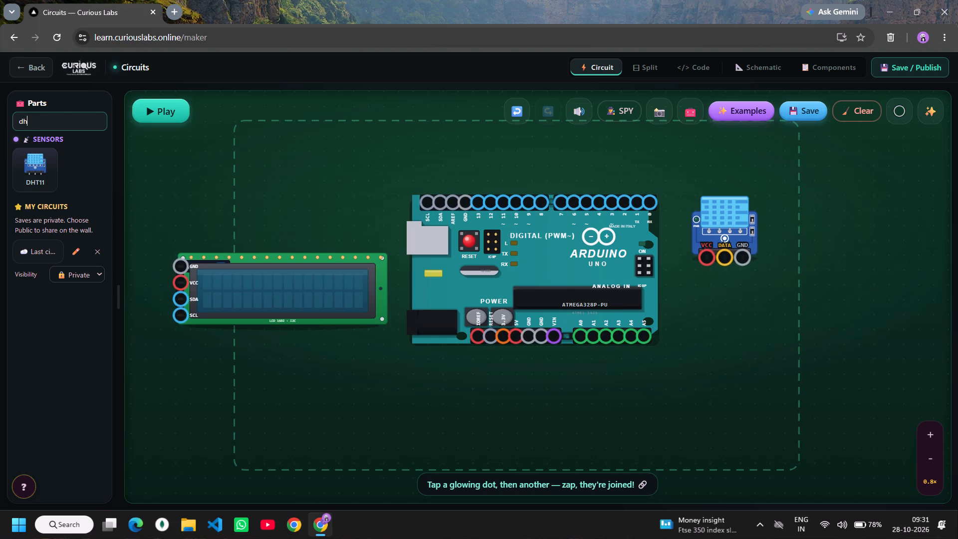
{"action": "key", "text": "BackSpace"}
{"action": "key", "text": "BackSpace"}
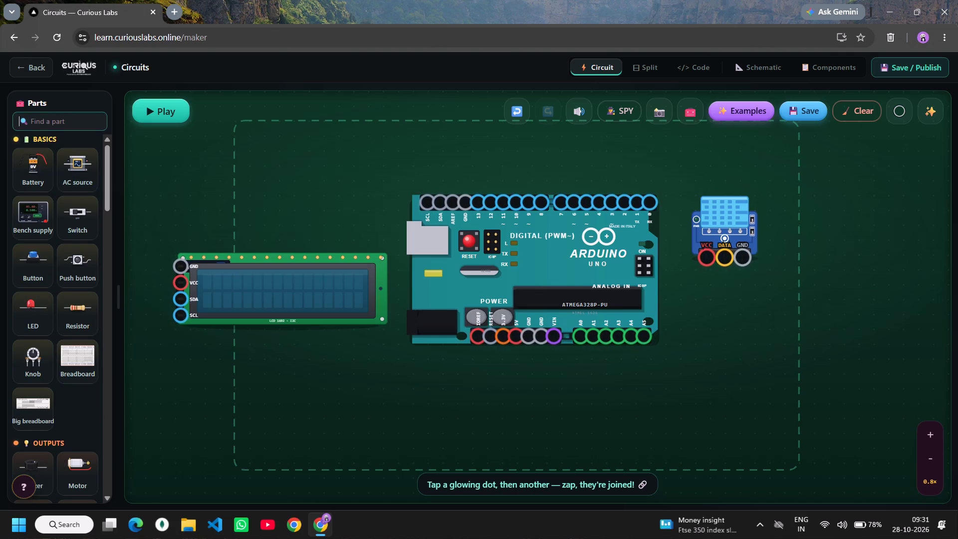
{"action": "left_click", "coordinate": [200, 209]}
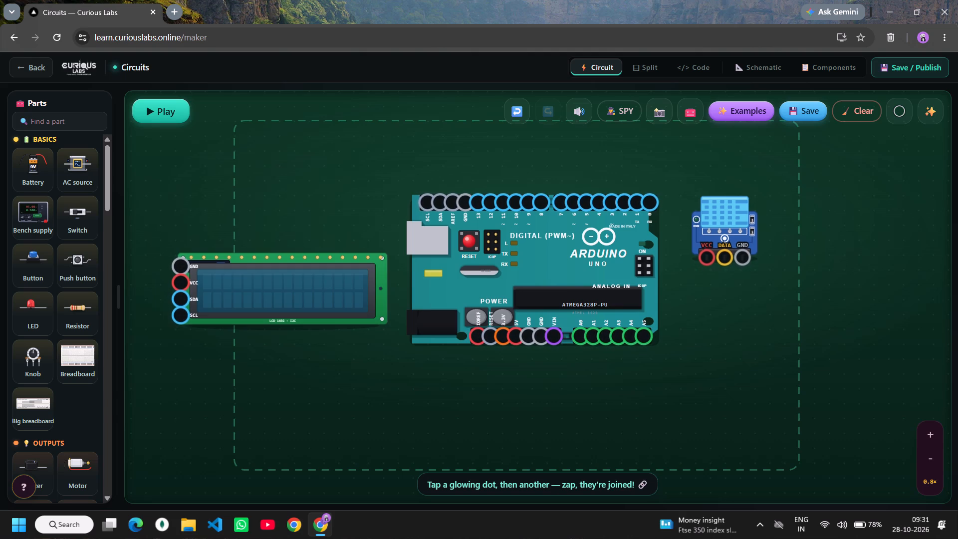
{"action": "left_click", "coordinate": [81, 365]}
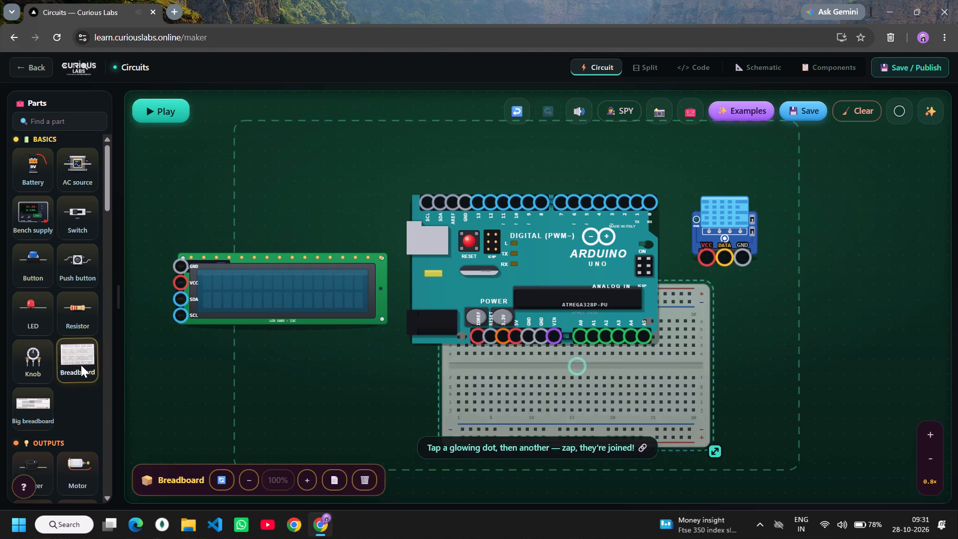
Move the Arduino Uno up and left, off the breadboard, keeping its whole board within the workspace.
{"action": "double_click", "coordinate": [467, 271]}
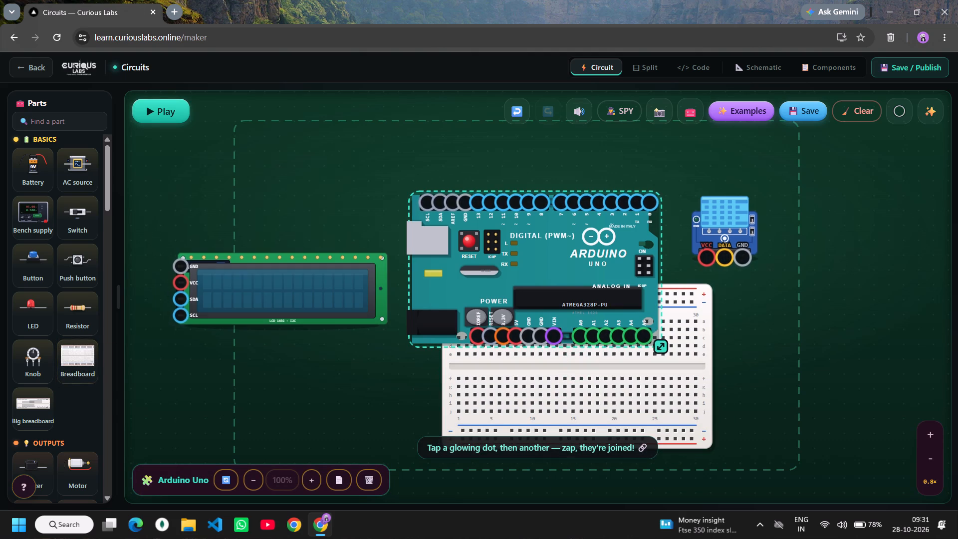
{"action": "left_click_drag", "start_coordinate": [450, 305], "coordinate": [331, 155]}
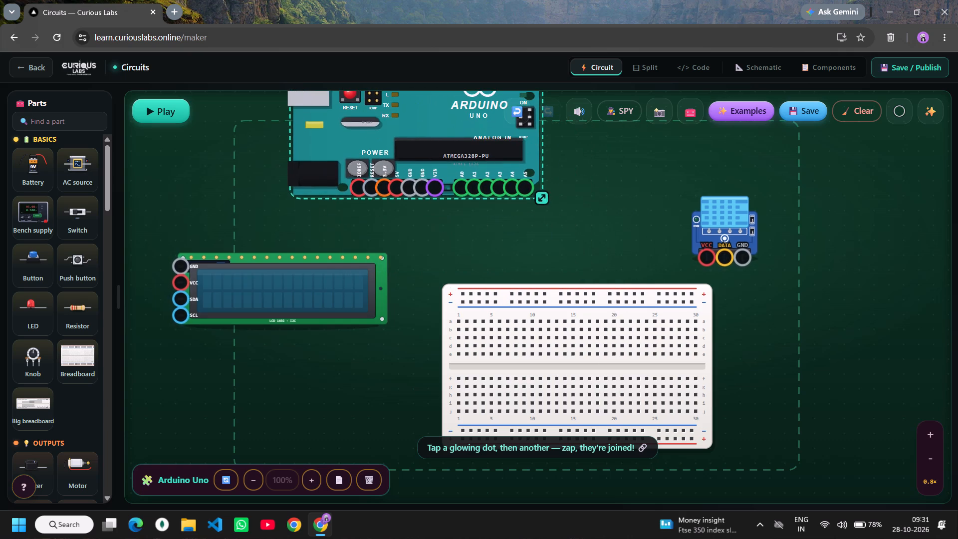
{"action": "left_click_drag", "start_coordinate": [331, 155], "coordinate": [306, 197]}
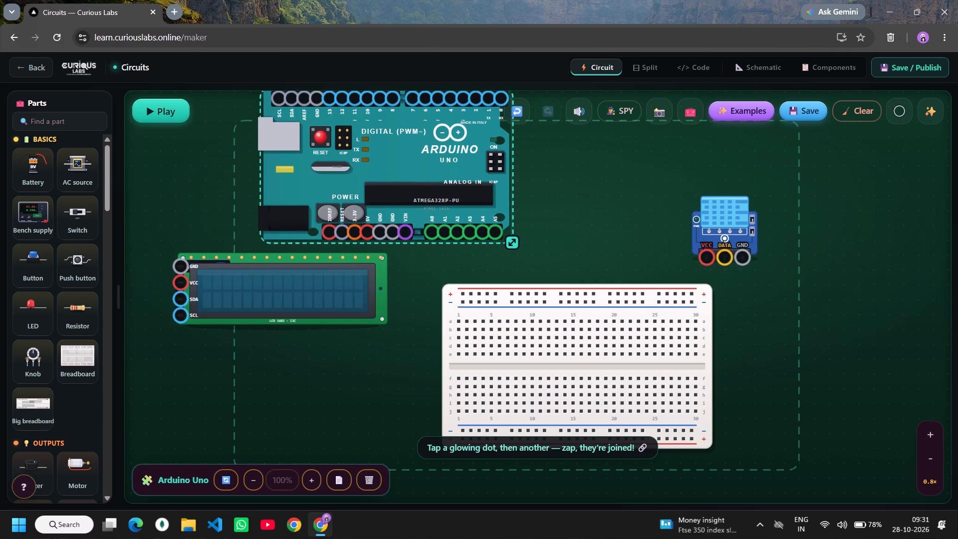
{"action": "left_click_drag", "start_coordinate": [306, 197], "coordinate": [303, 246]}
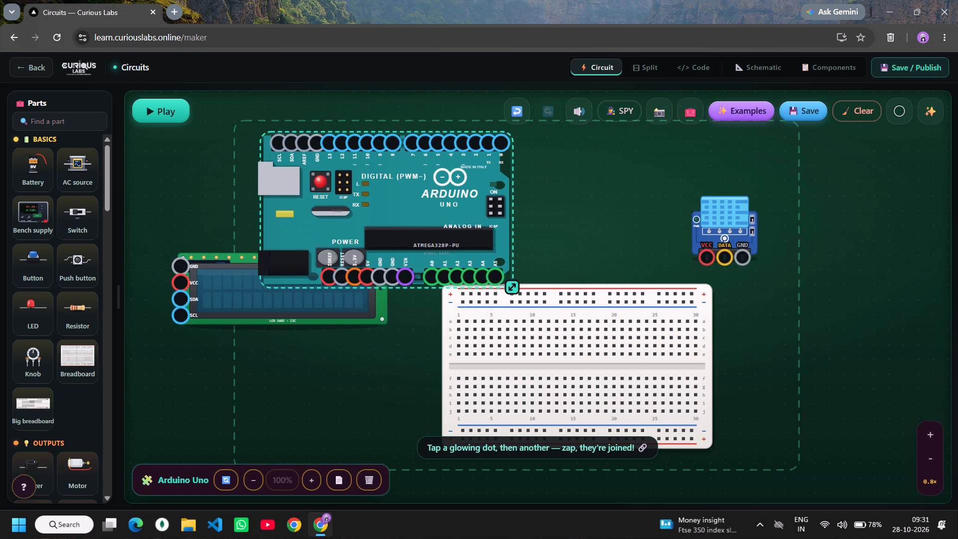
{"action": "left_click_drag", "start_coordinate": [303, 246], "coordinate": [304, 248]}
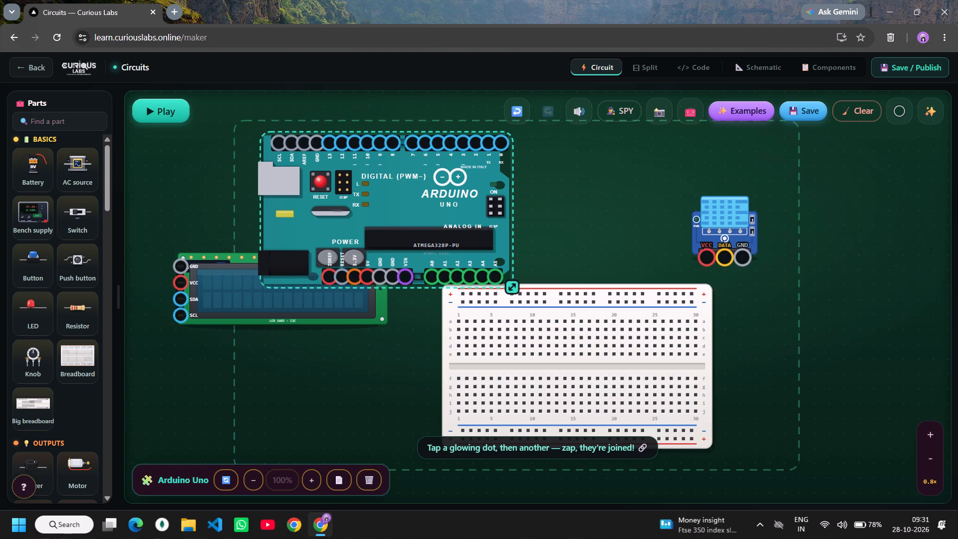
{"action": "left_click_drag", "start_coordinate": [306, 226], "coordinate": [297, 213]}
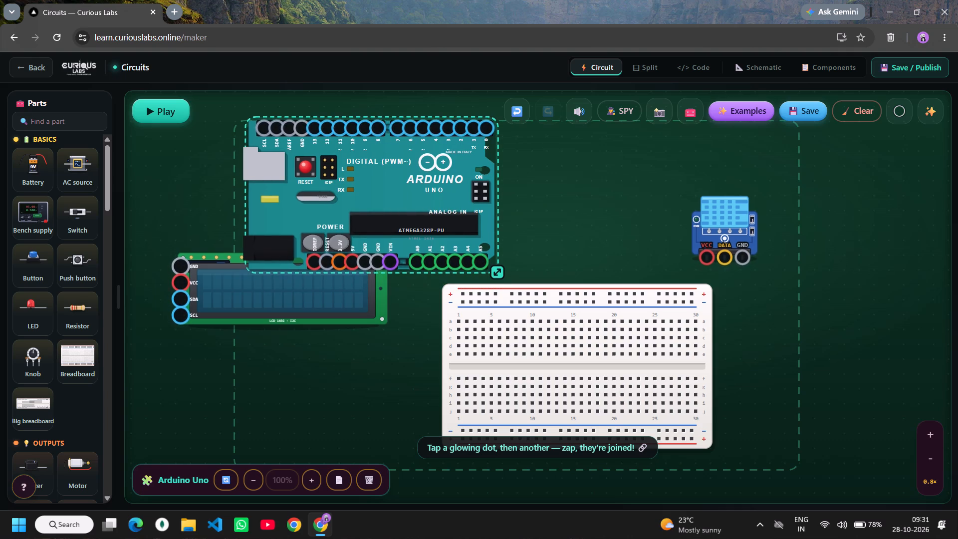
Move the LCD I2C display down so it sits clear below the Arduino Uno, beside the breadboard.
{"action": "double_click", "coordinate": [262, 314]}
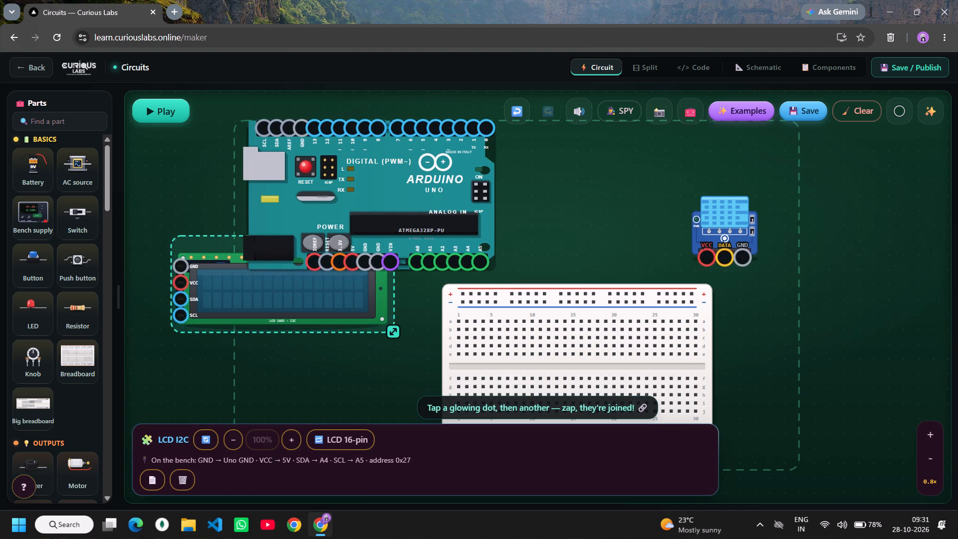
{"action": "left_click_drag", "start_coordinate": [273, 320], "coordinate": [280, 373]}
{"action": "double_click", "coordinate": [669, 214]}
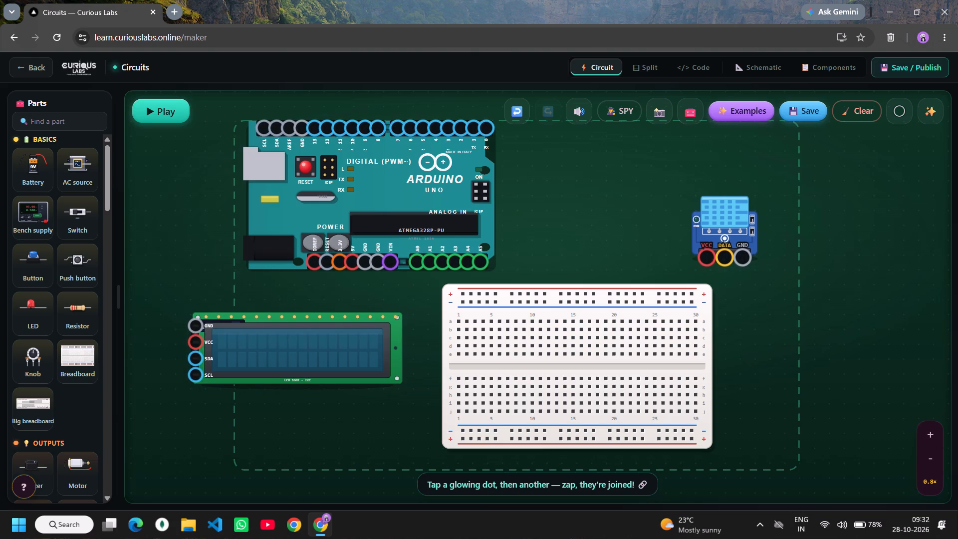
Wire the Arduino Uno's 5V pin to the far right hole of the breadboard's upper positive rail.
{"action": "left_click_drag", "start_coordinate": [354, 263], "coordinate": [565, 261]}
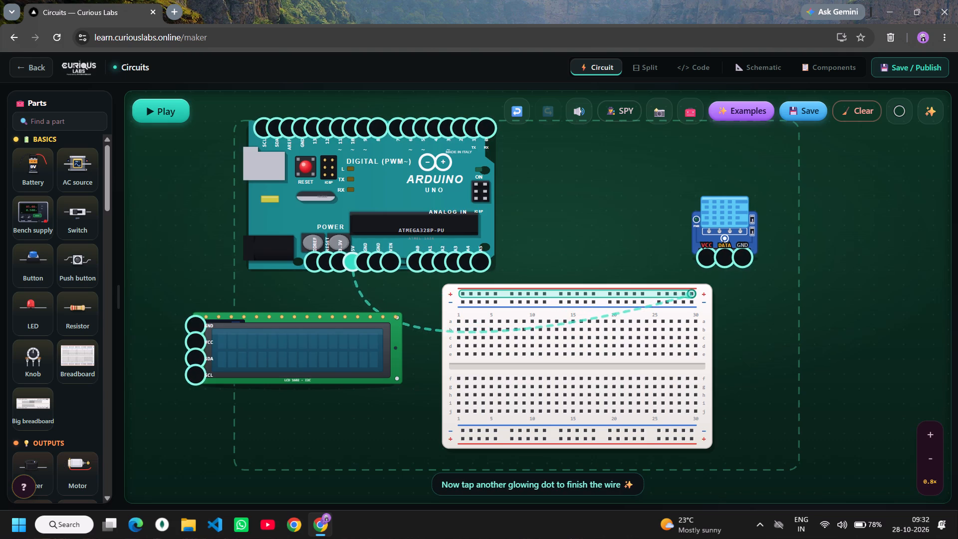
{"action": "left_click", "coordinate": [693, 295]}
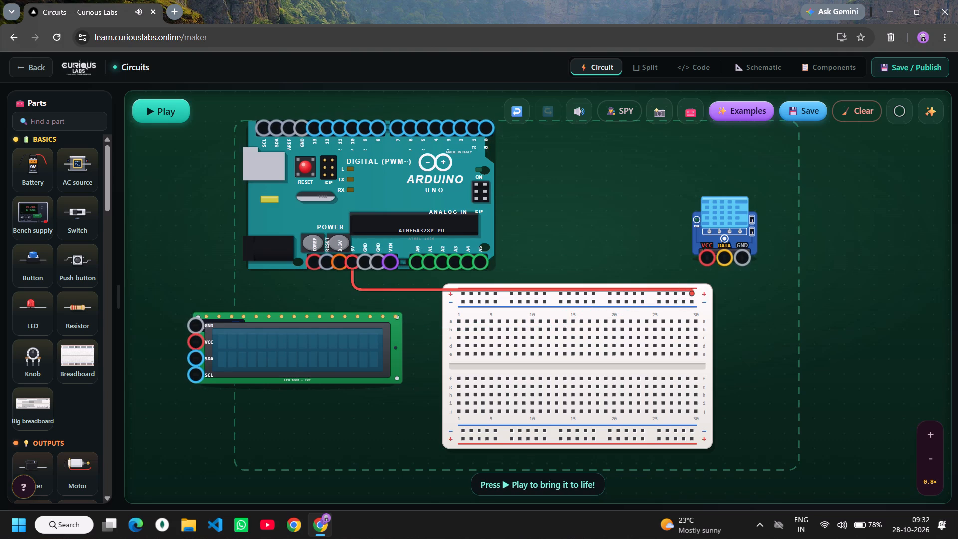
Wire the DHT11 sensor's VCC pin to breadboard hole e1.
{"action": "left_click", "coordinate": [710, 257]}
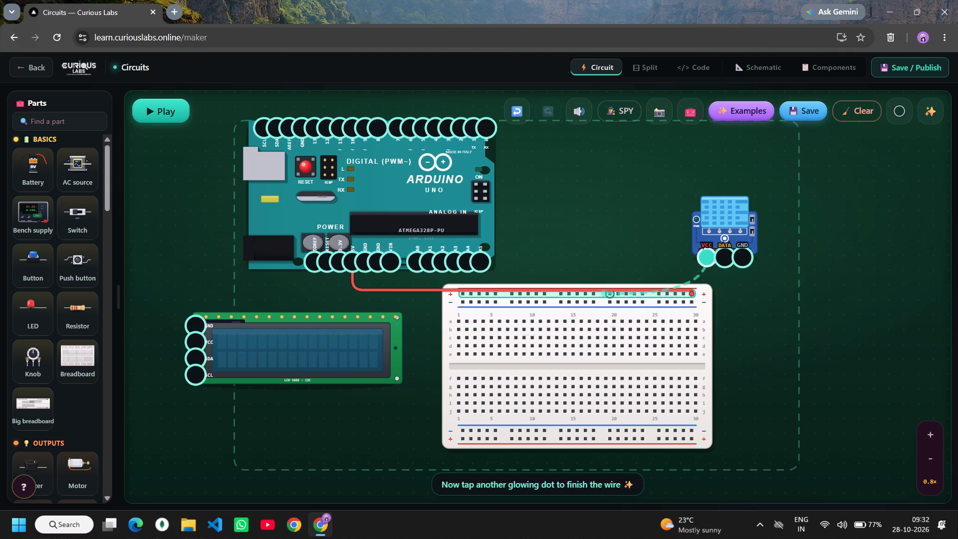
{"action": "left_click_drag", "start_coordinate": [461, 352], "coordinate": [476, 329]}
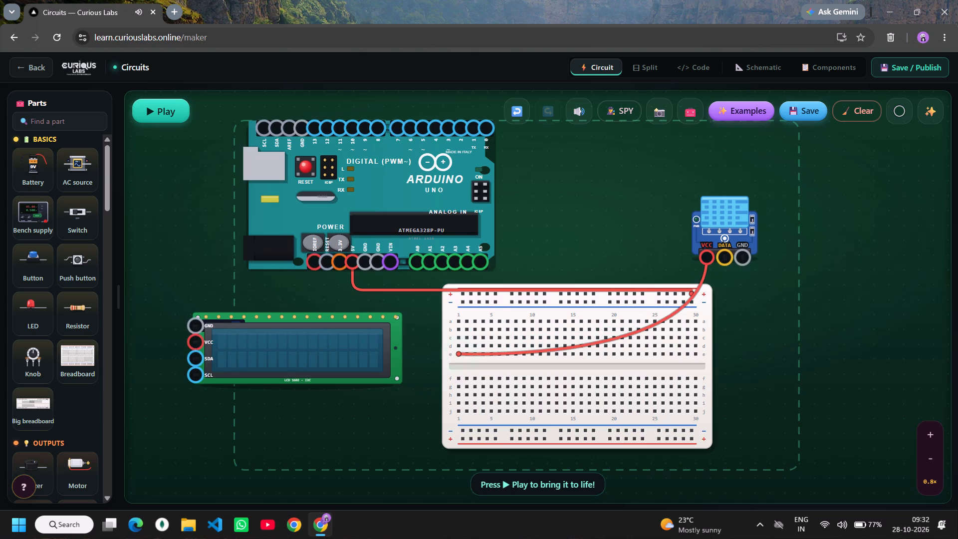
Bend the middle of the red 5V wire upward so it arches above the breadboard's upper edge.
{"action": "left_click_drag", "start_coordinate": [476, 329], "coordinate": [476, 288]}
{"action": "left_click", "coordinate": [476, 288]}
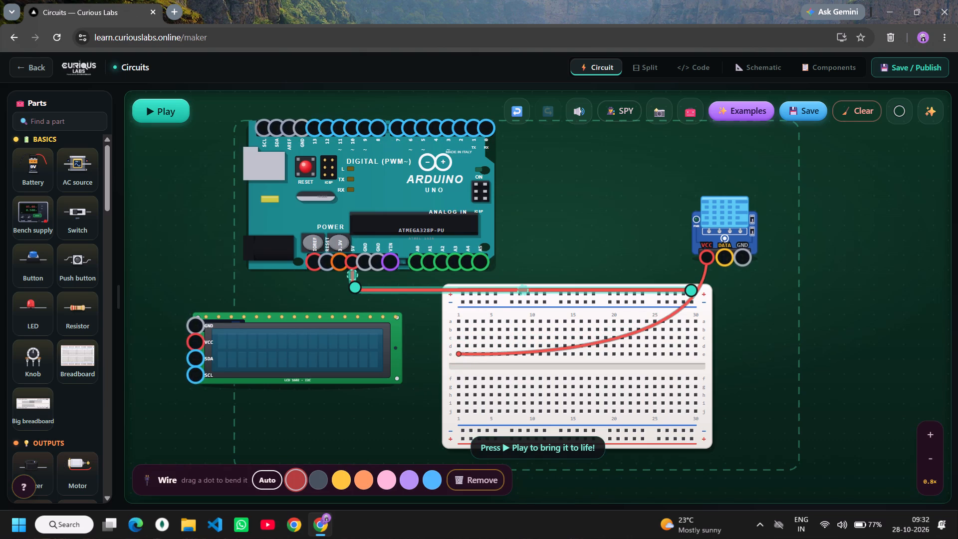
{"action": "left_click_drag", "start_coordinate": [524, 287], "coordinate": [549, 247]}
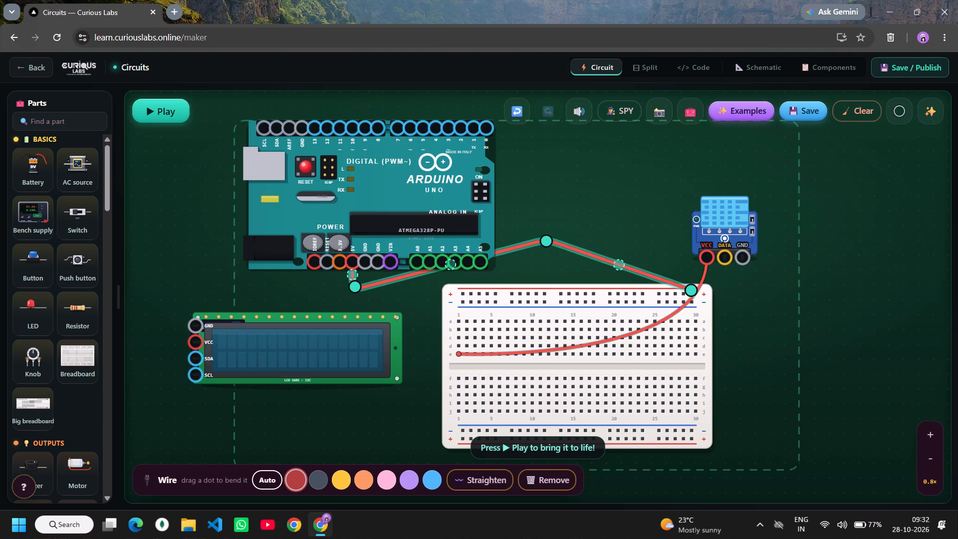
{"action": "left_click_drag", "start_coordinate": [549, 247], "coordinate": [547, 256]}
{"action": "left_click", "coordinate": [565, 237]}
{"action": "left_click_drag", "start_coordinate": [565, 237], "coordinate": [578, 265]}
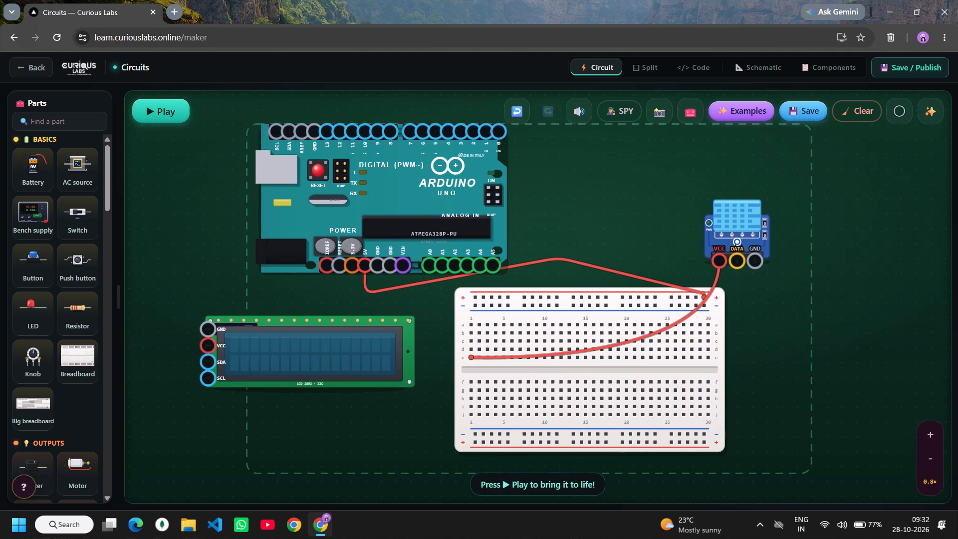
Add a jumper wire from the third hole of the breadboard's upper positive rail to hole a1.
{"action": "double_click", "coordinate": [492, 297]}
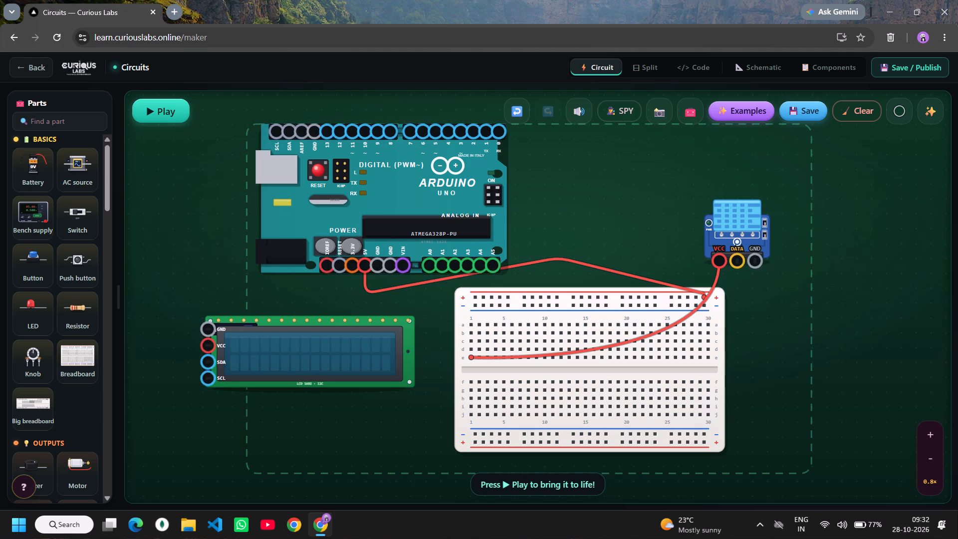
{"action": "left_click", "coordinate": [491, 294]}
{"action": "left_click", "coordinate": [472, 324]}
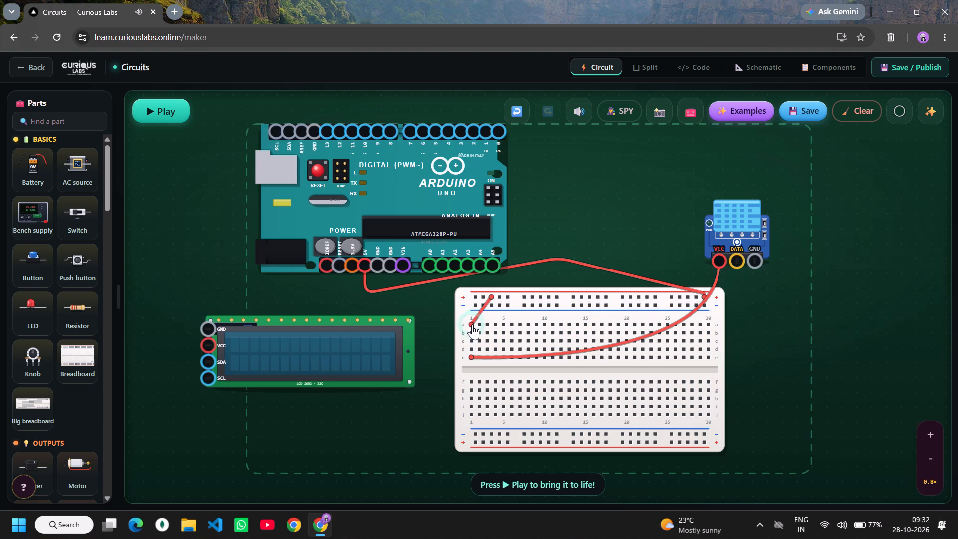
{"action": "left_click", "coordinate": [562, 226]}
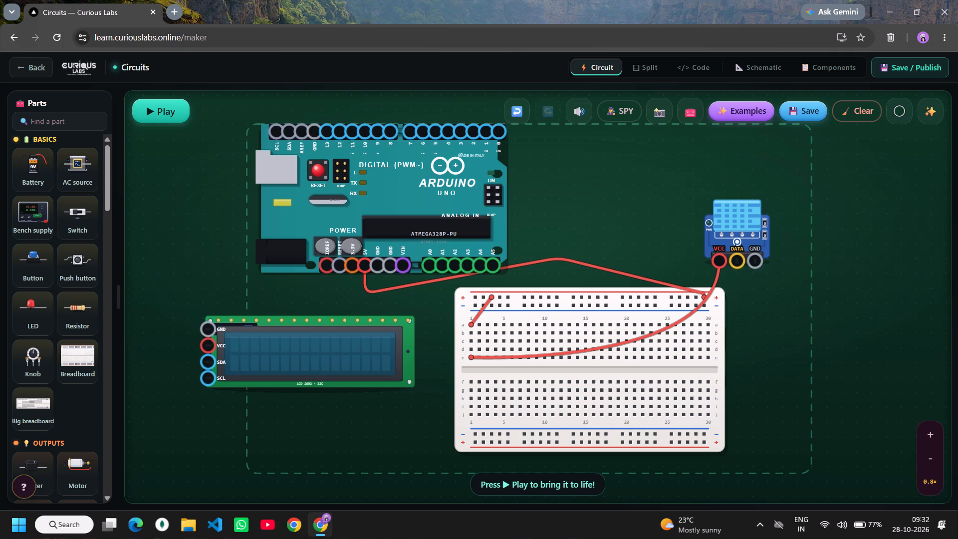
Wire the DHT11 sensor's DATA pin to breadboard hole a3.
{"action": "left_click", "coordinate": [737, 259]}
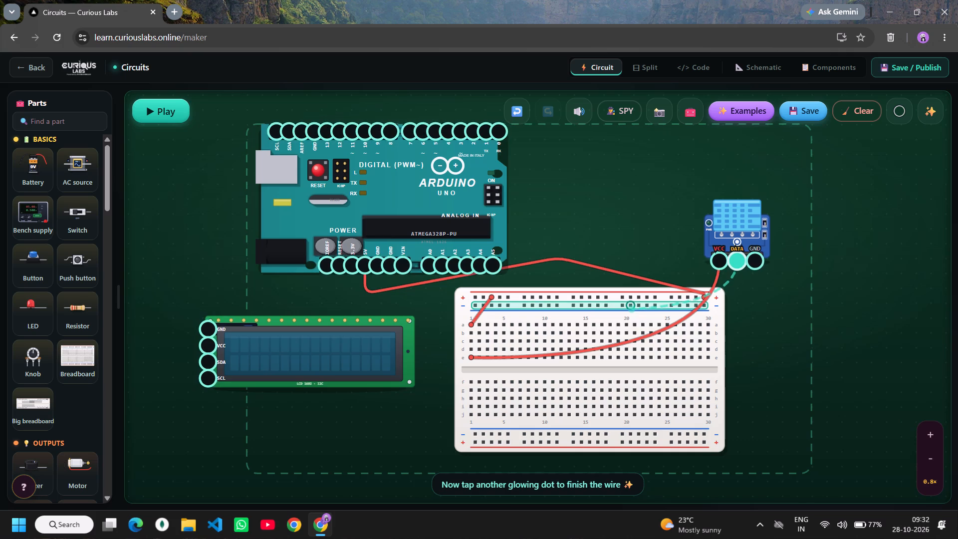
{"action": "left_click", "coordinate": [485, 323]}
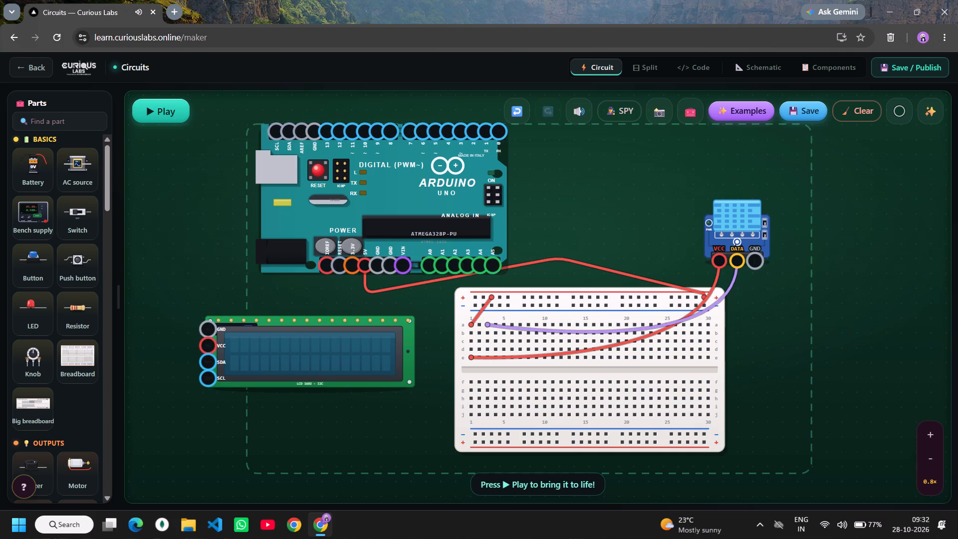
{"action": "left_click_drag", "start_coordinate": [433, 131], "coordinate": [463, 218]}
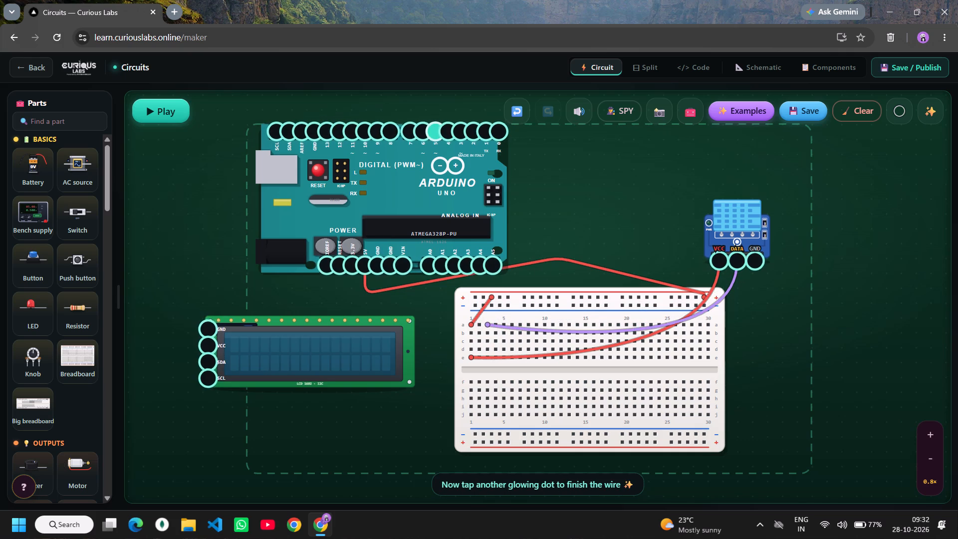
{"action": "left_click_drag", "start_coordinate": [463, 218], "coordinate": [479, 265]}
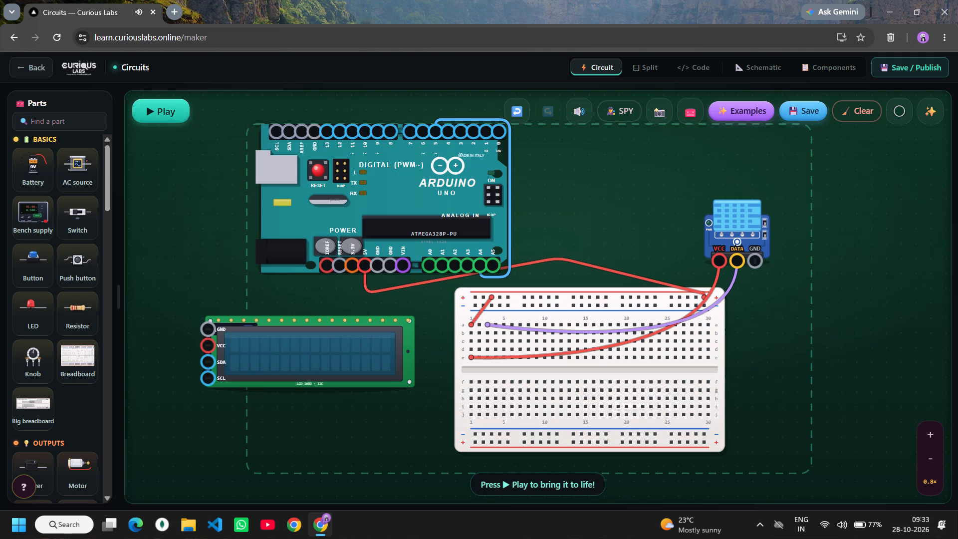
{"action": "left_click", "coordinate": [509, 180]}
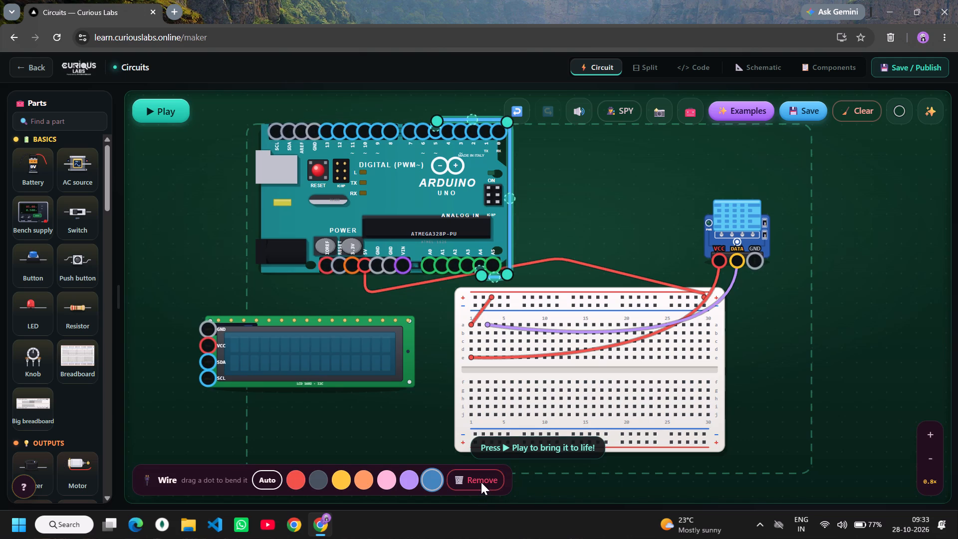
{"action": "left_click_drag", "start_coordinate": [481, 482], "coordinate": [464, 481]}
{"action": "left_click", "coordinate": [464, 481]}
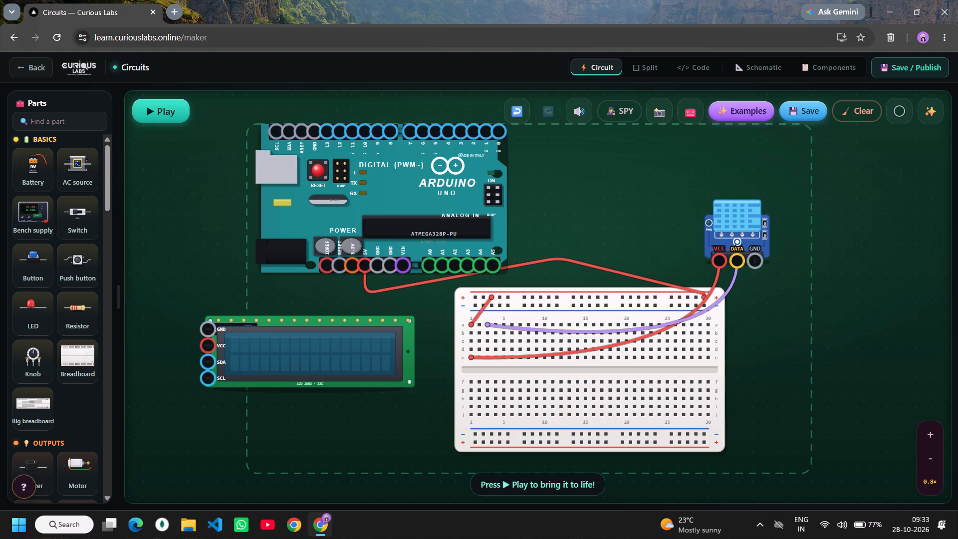
Wire the Arduino Uno's digital pin 5 to breadboard hole c3, in the DHT11 data column.
{"action": "left_click", "coordinate": [435, 131]}
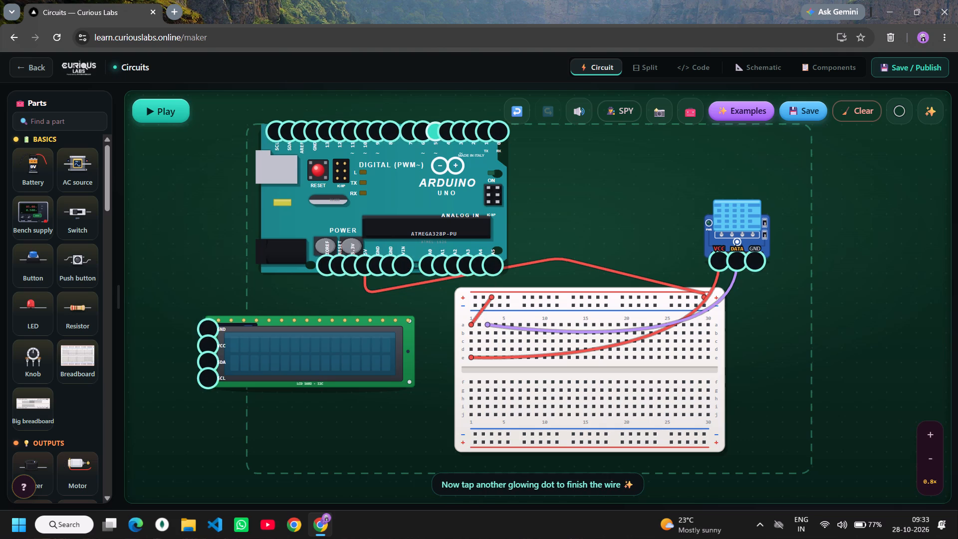
{"action": "left_click", "coordinate": [487, 344]}
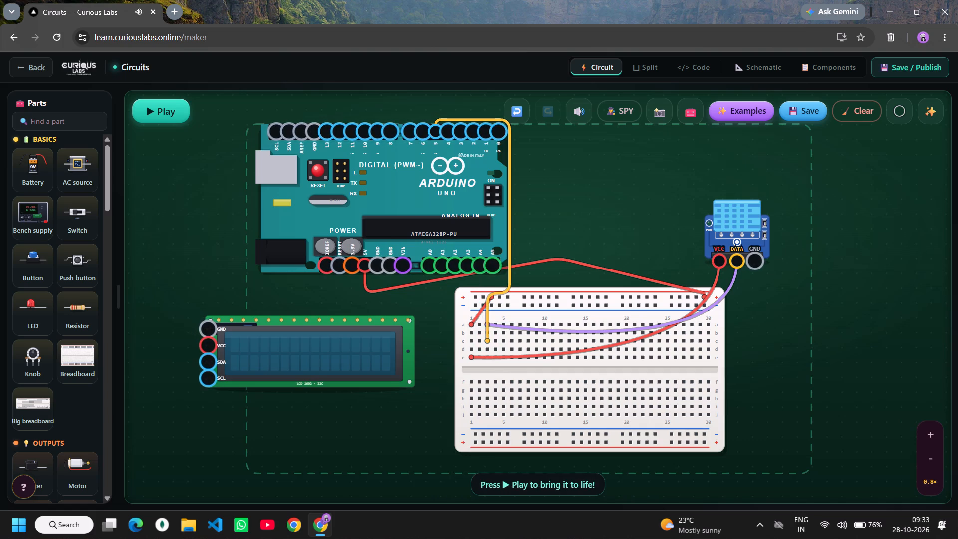
{"action": "left_click", "coordinate": [572, 238]}
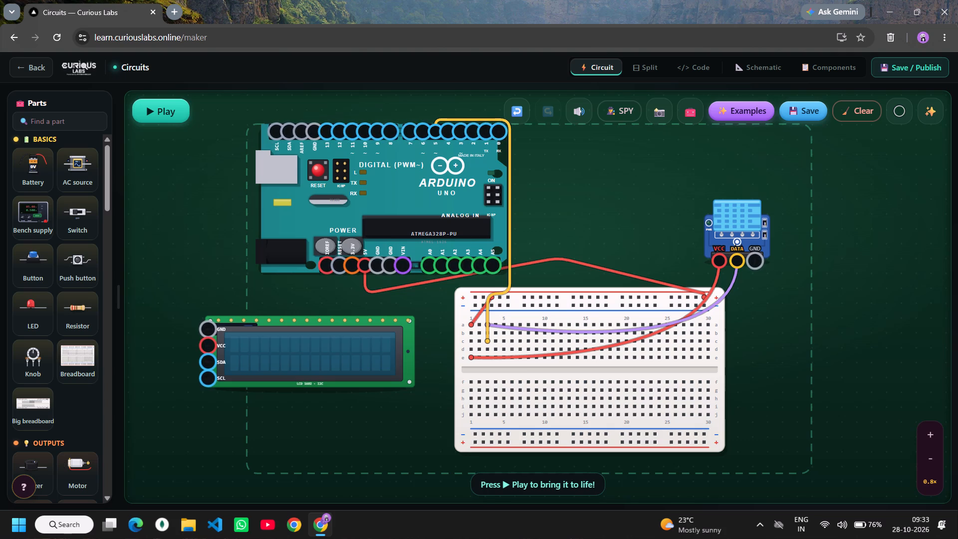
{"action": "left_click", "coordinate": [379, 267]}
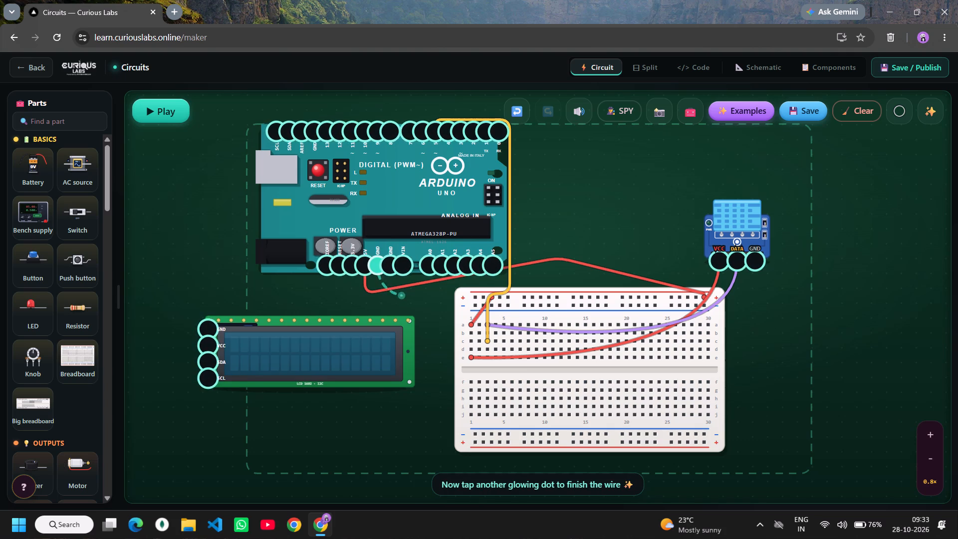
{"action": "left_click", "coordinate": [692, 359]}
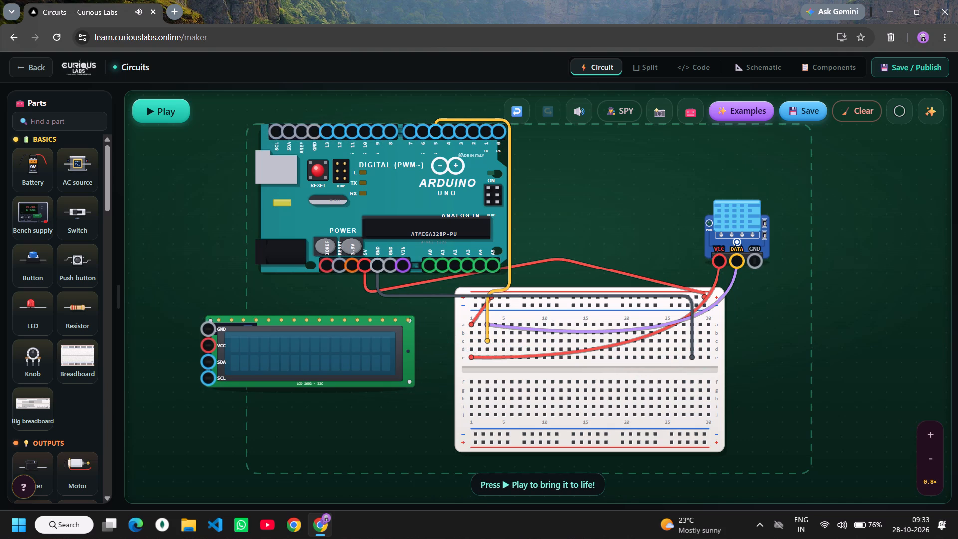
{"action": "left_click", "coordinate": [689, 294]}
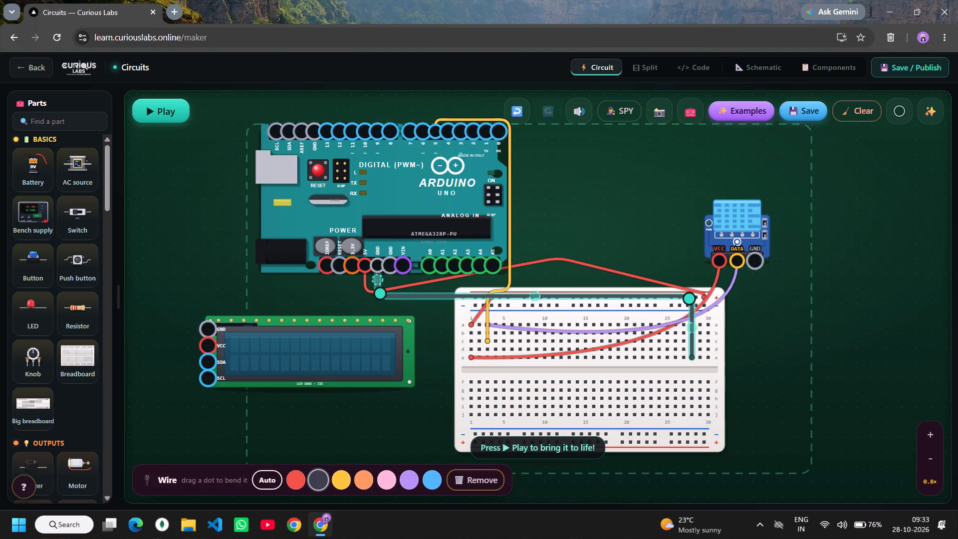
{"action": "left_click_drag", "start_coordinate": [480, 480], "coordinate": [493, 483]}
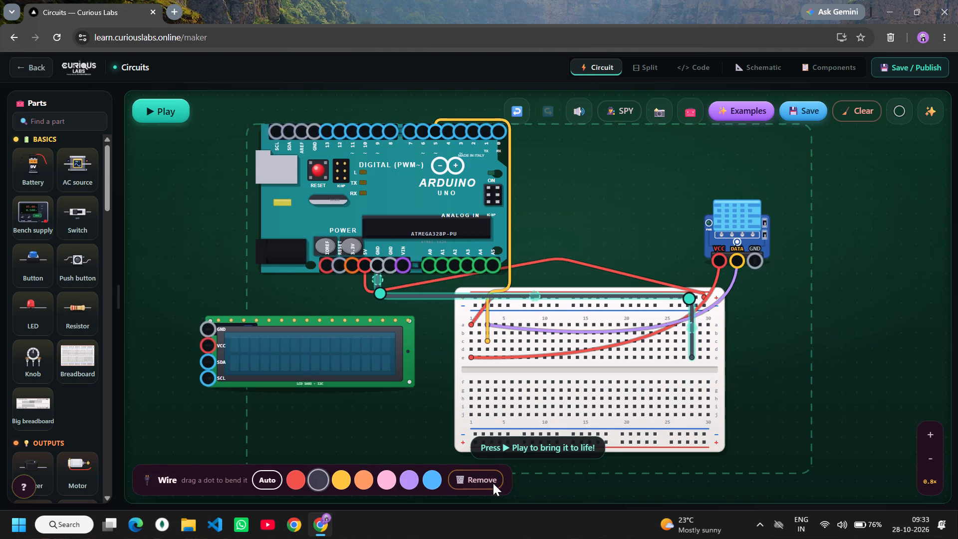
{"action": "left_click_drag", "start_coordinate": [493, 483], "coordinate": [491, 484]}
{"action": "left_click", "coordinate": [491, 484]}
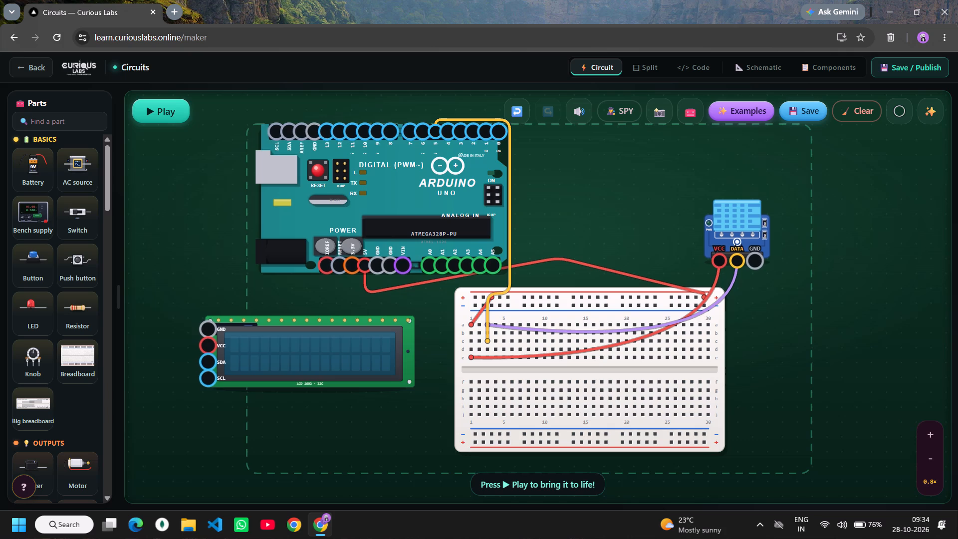
Ground the DHT11 through breadboard column 29, wiring the Arduino's GND pin beside VIN to a29 and the sensor's GND pin to e29.
{"action": "left_click_drag", "start_coordinate": [390, 261], "coordinate": [643, 225]}
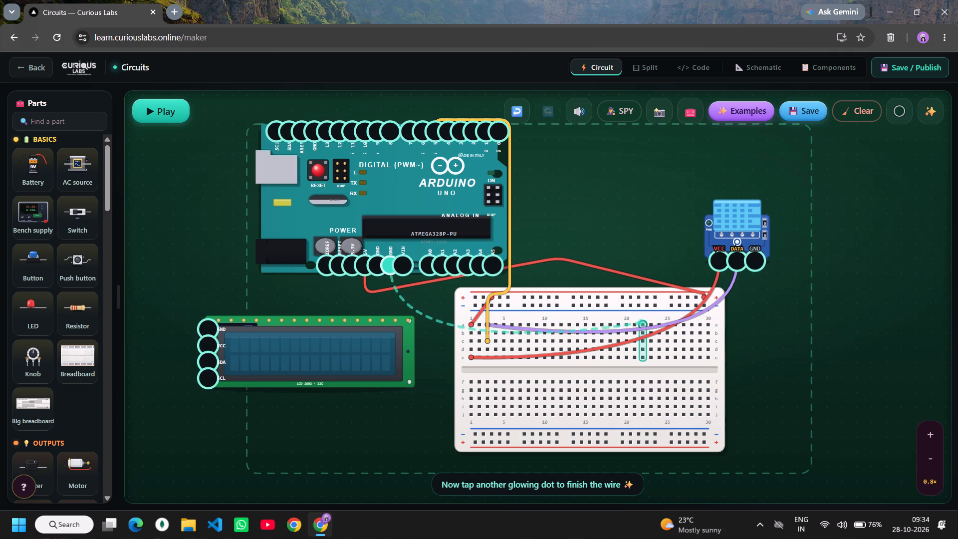
{"action": "left_click", "coordinate": [698, 322]}
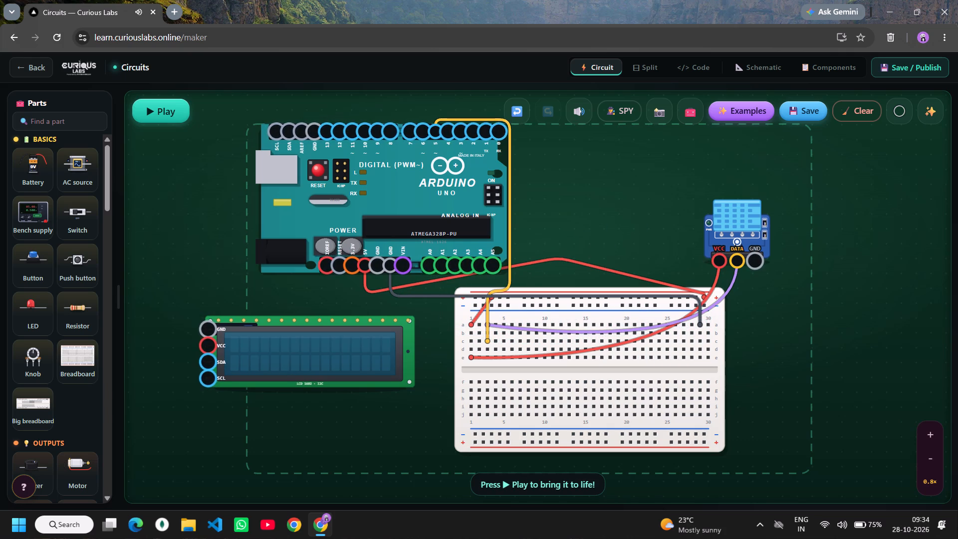
{"action": "left_click_drag", "start_coordinate": [760, 263], "coordinate": [749, 317]}
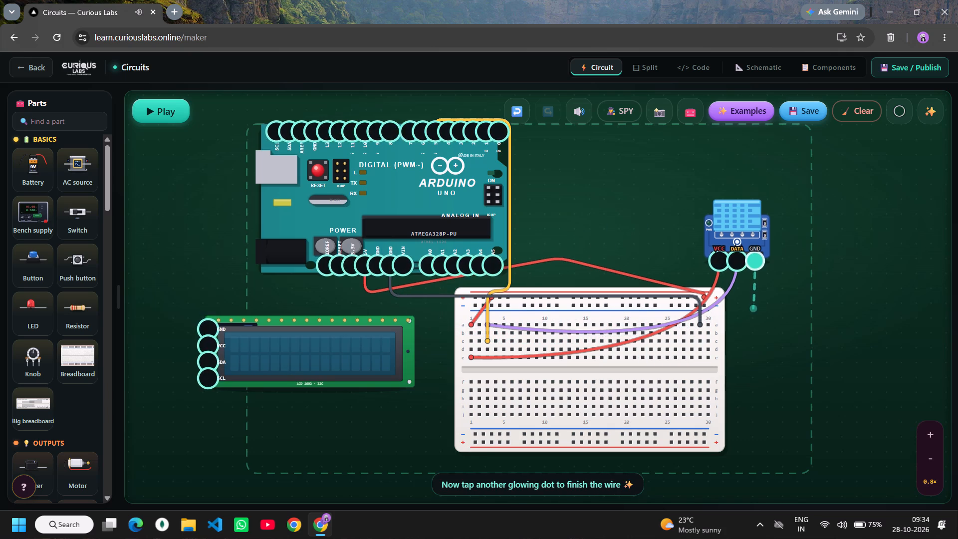
{"action": "left_click_drag", "start_coordinate": [749, 317], "coordinate": [703, 357]}
{"action": "left_click", "coordinate": [703, 357]}
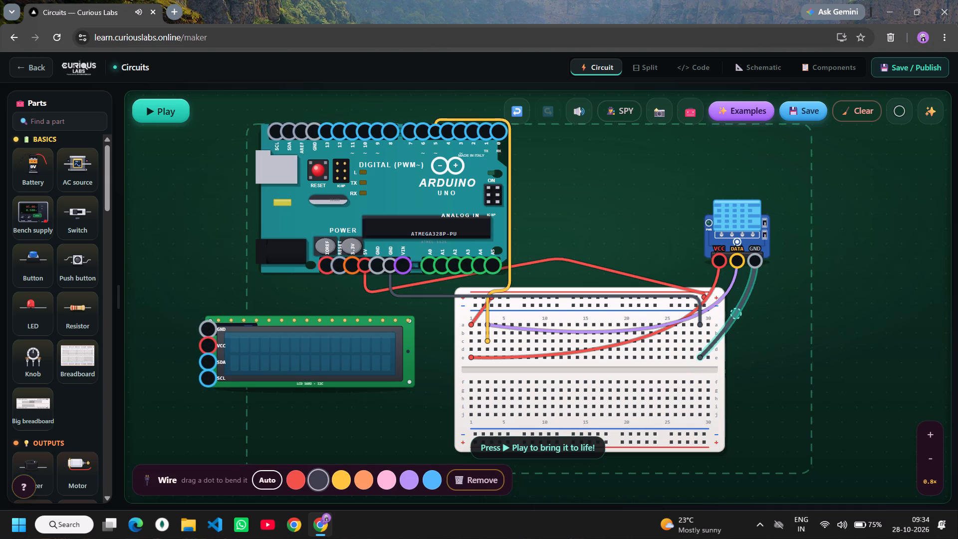
{"action": "left_click", "coordinate": [811, 327]}
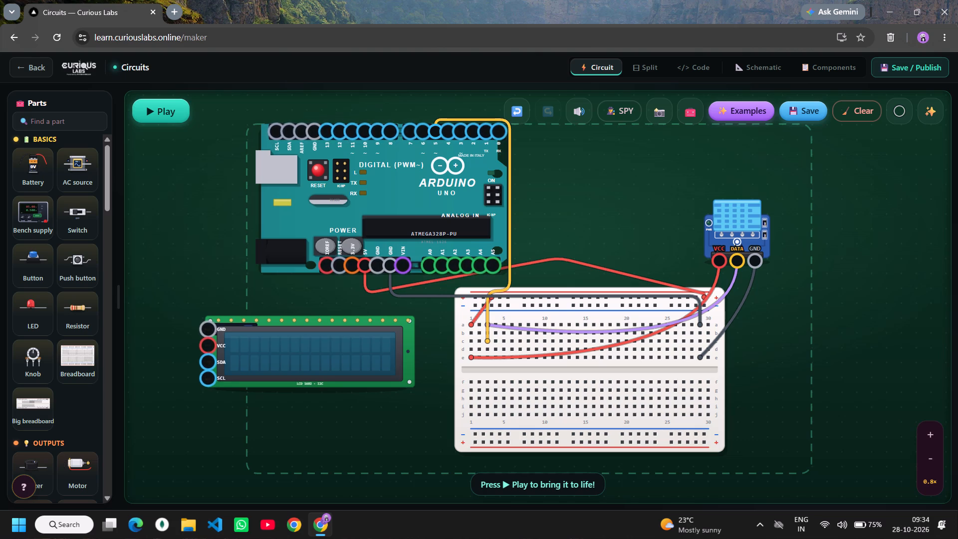
Ground the LCD through the breadboard's lower column 1, wiring its GND pin to f1 and the Arduino's GND pin beside 5V to j1.
{"action": "left_click", "coordinate": [207, 325]}
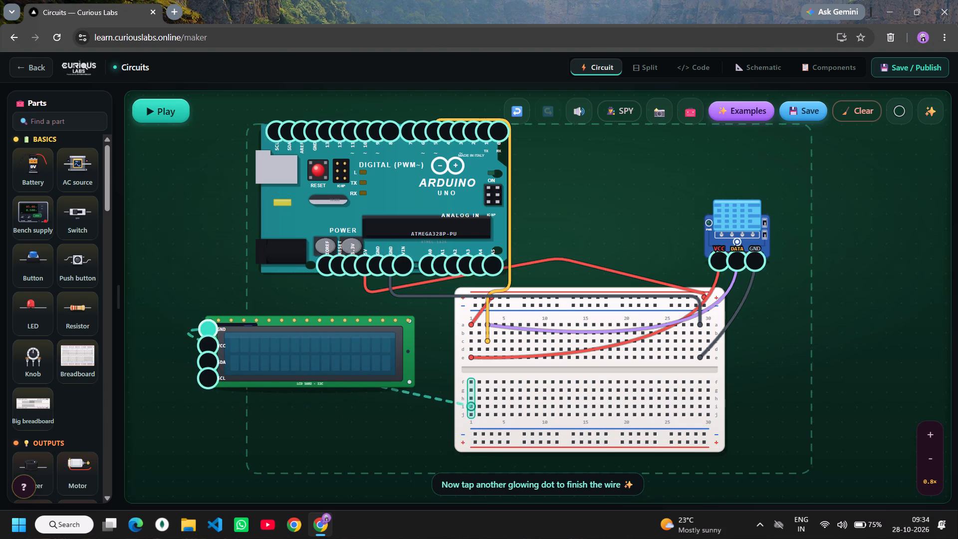
{"action": "left_click", "coordinate": [469, 384]}
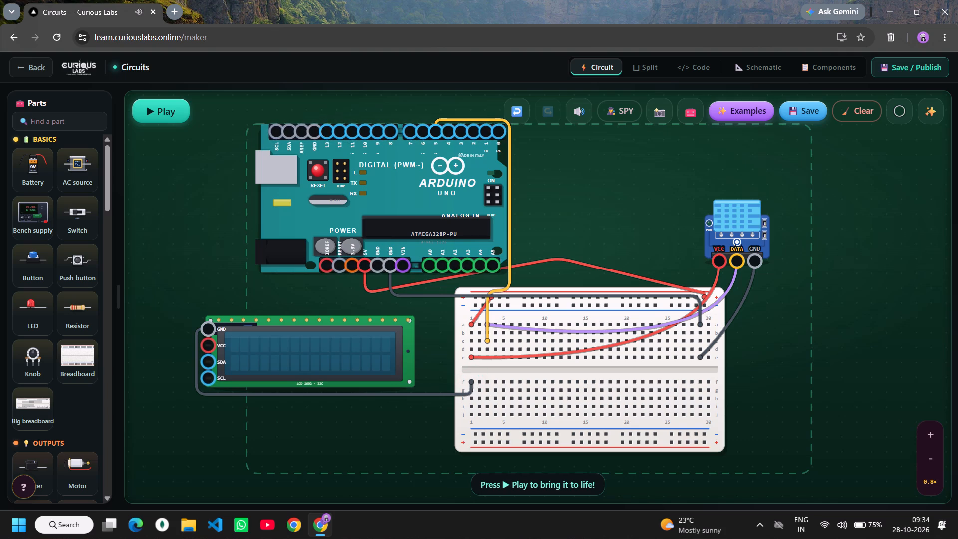
{"action": "left_click", "coordinate": [377, 269]}
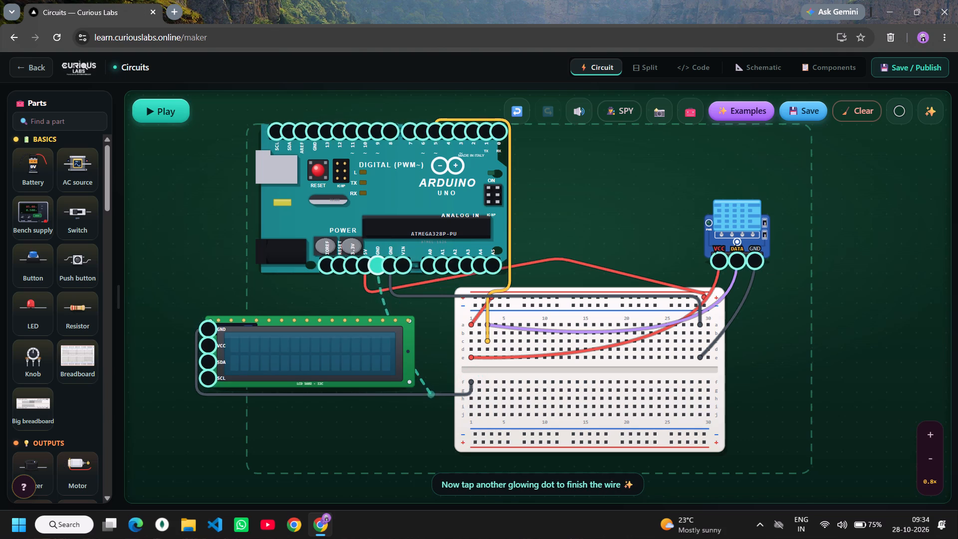
{"action": "left_click", "coordinate": [468, 415]}
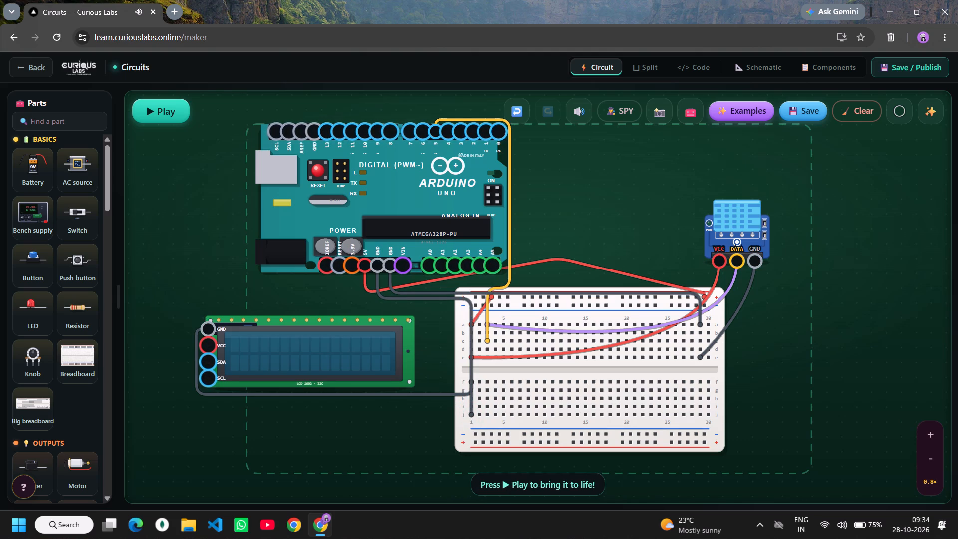
Wire the LCD I2C display's VCC pin to breadboard hole j3.
{"action": "left_click", "coordinate": [206, 341]}
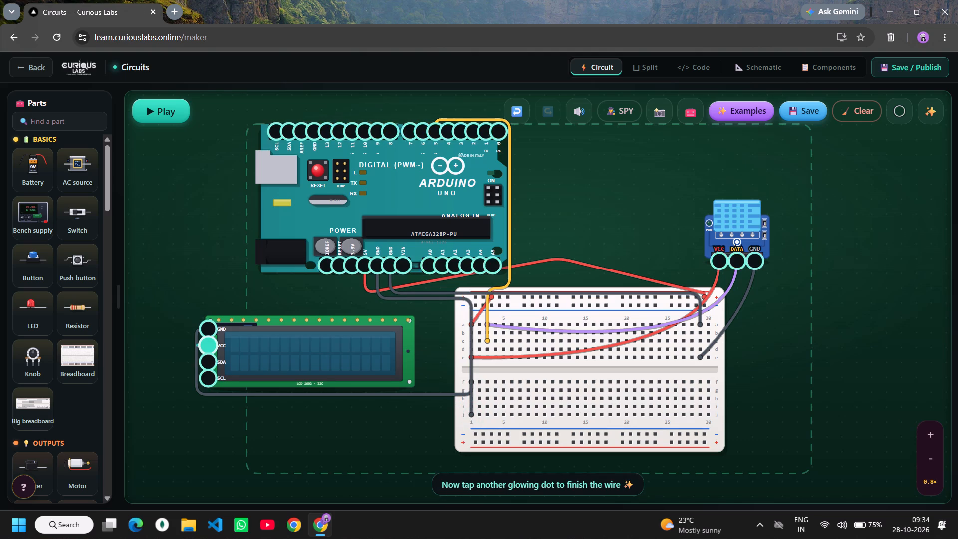
{"action": "left_click", "coordinate": [486, 417]}
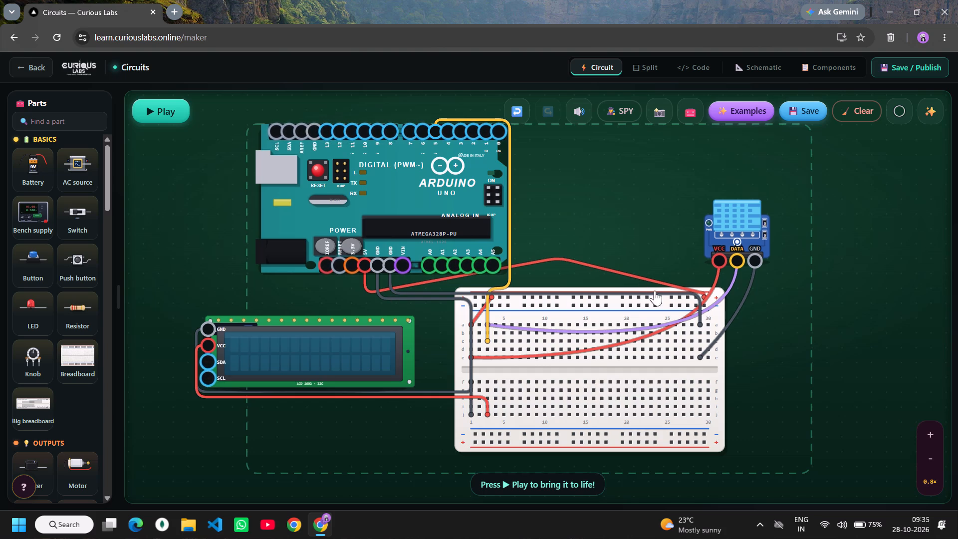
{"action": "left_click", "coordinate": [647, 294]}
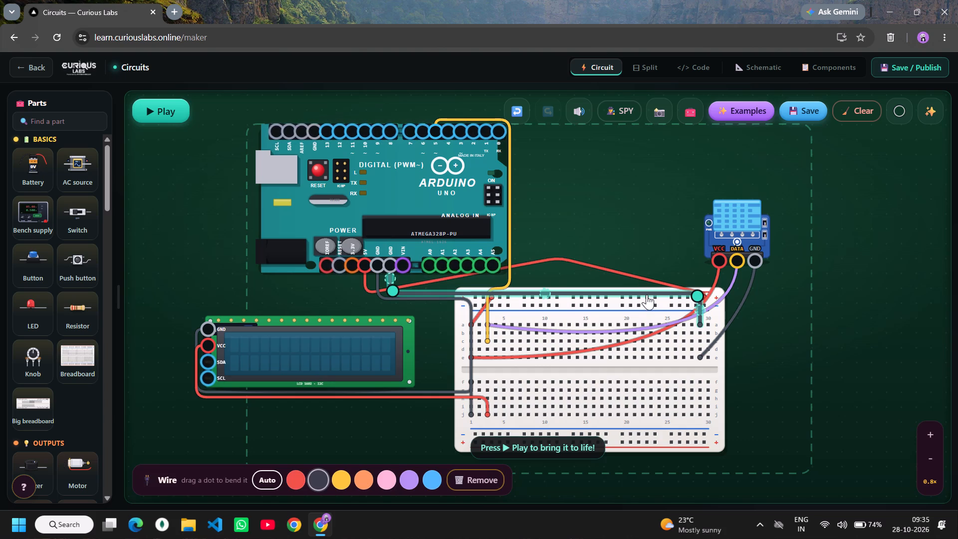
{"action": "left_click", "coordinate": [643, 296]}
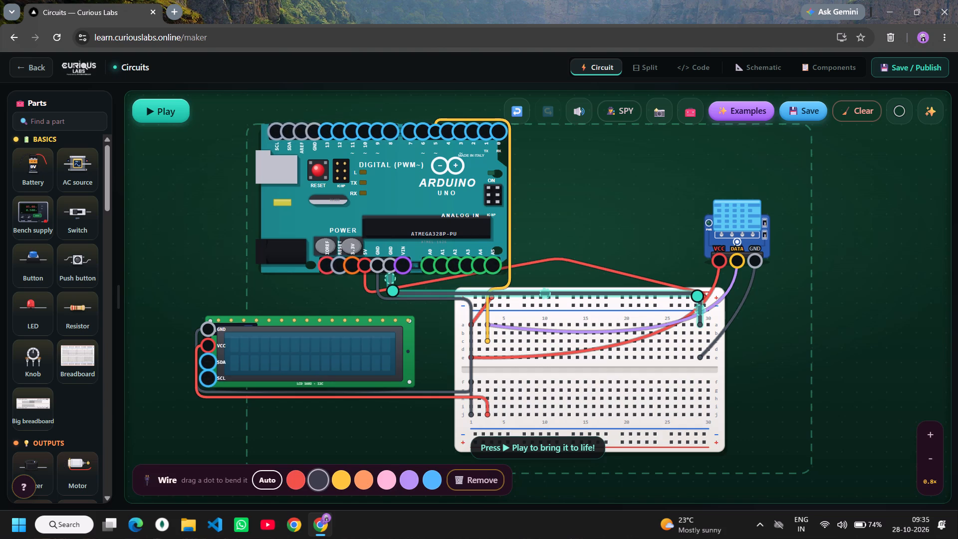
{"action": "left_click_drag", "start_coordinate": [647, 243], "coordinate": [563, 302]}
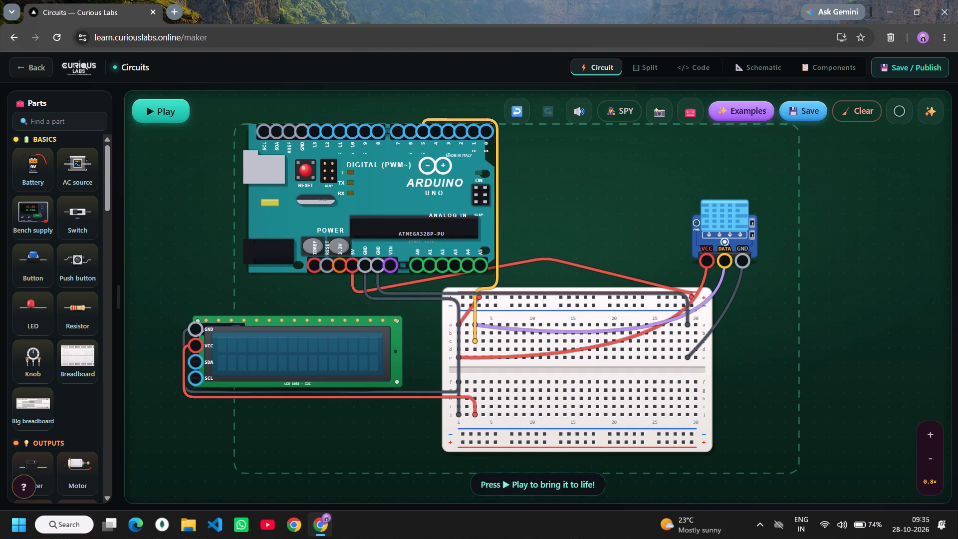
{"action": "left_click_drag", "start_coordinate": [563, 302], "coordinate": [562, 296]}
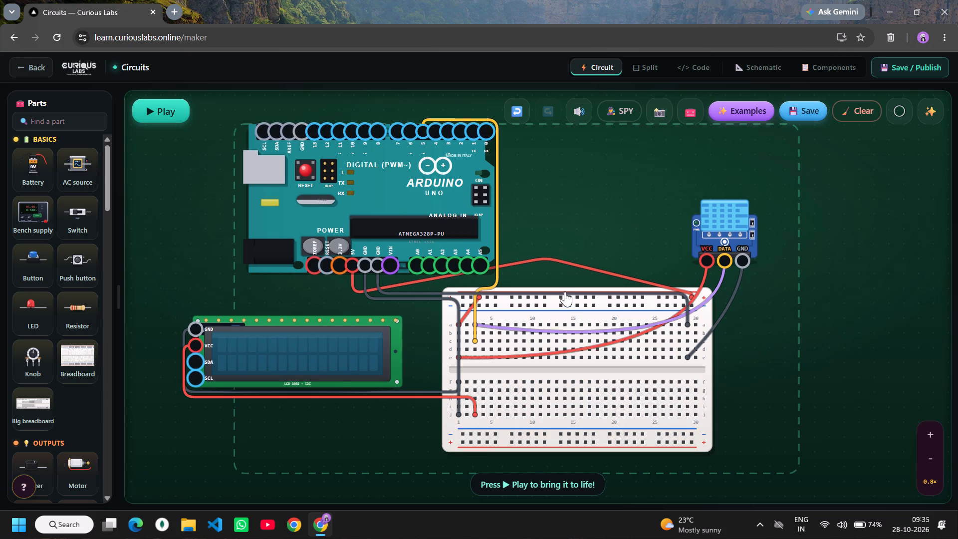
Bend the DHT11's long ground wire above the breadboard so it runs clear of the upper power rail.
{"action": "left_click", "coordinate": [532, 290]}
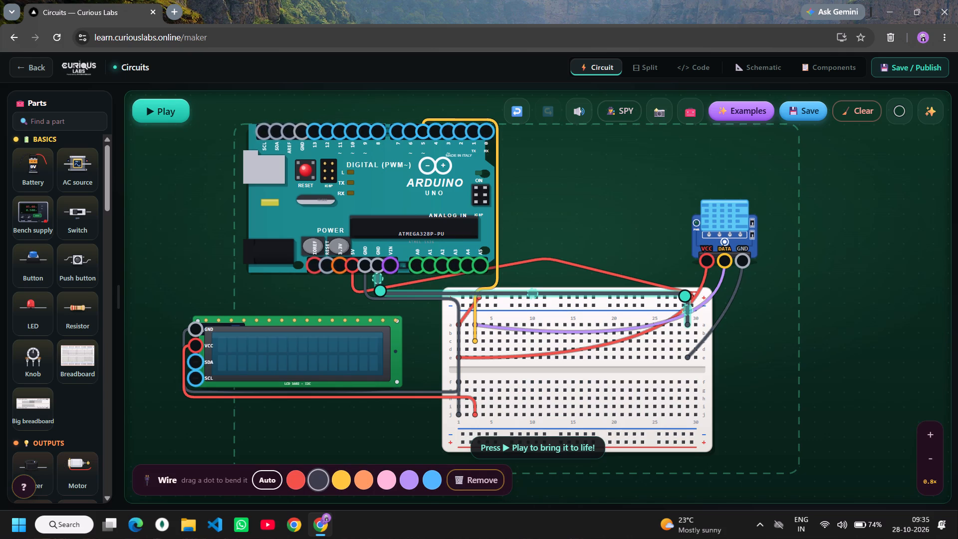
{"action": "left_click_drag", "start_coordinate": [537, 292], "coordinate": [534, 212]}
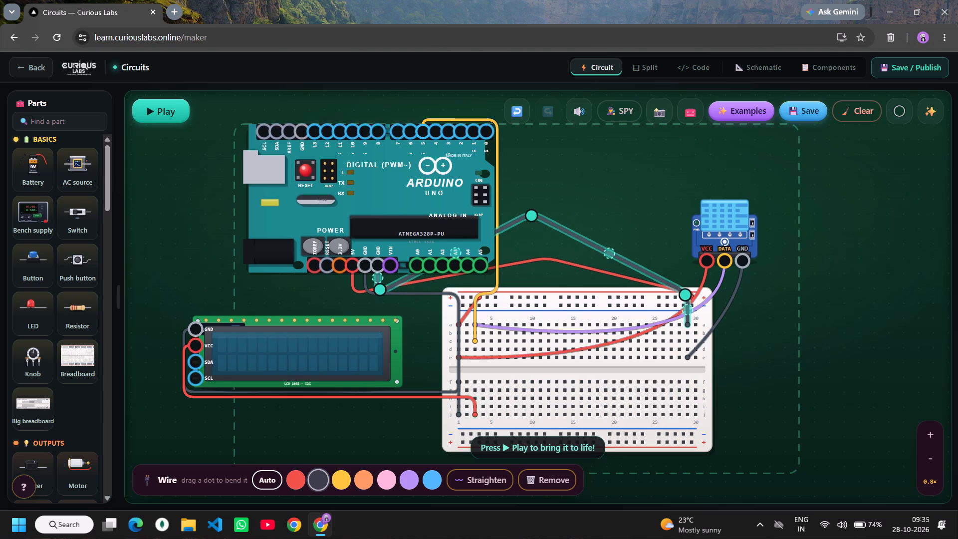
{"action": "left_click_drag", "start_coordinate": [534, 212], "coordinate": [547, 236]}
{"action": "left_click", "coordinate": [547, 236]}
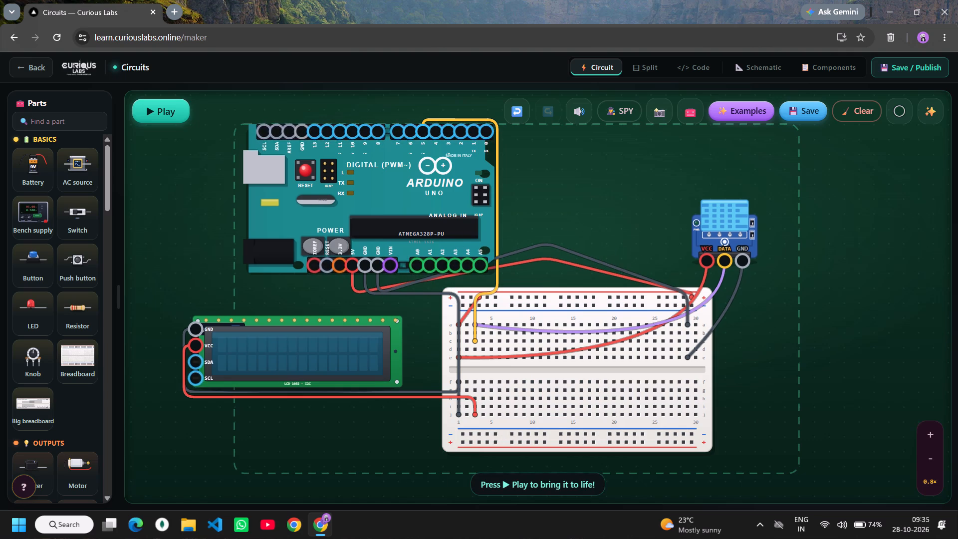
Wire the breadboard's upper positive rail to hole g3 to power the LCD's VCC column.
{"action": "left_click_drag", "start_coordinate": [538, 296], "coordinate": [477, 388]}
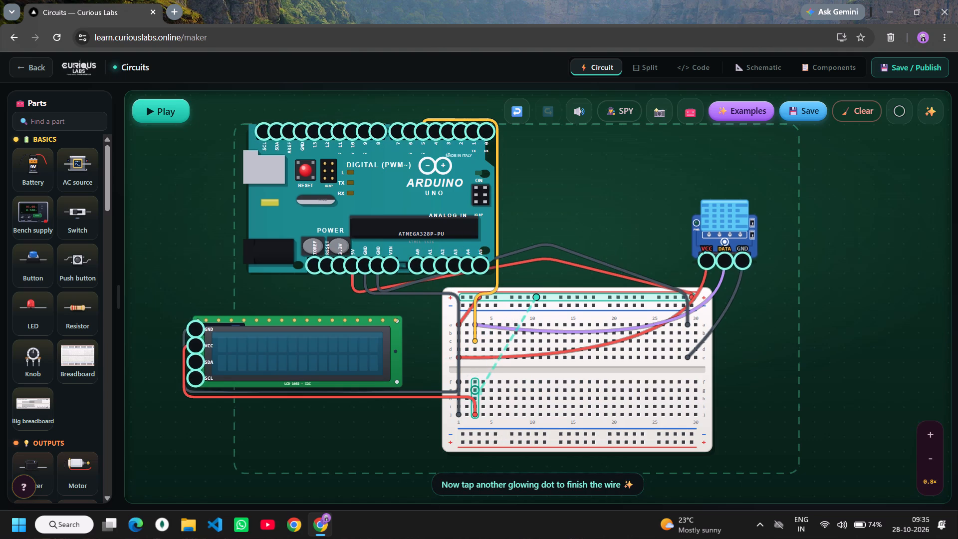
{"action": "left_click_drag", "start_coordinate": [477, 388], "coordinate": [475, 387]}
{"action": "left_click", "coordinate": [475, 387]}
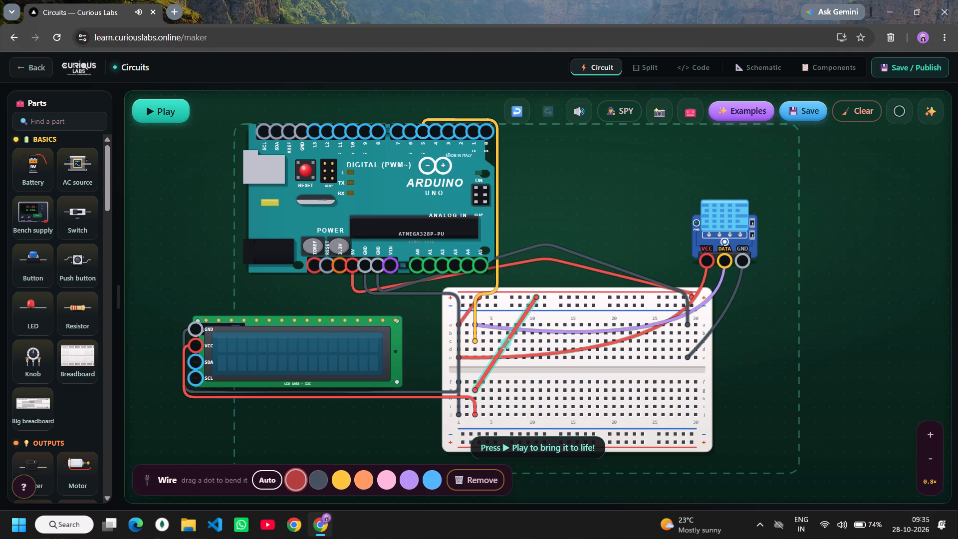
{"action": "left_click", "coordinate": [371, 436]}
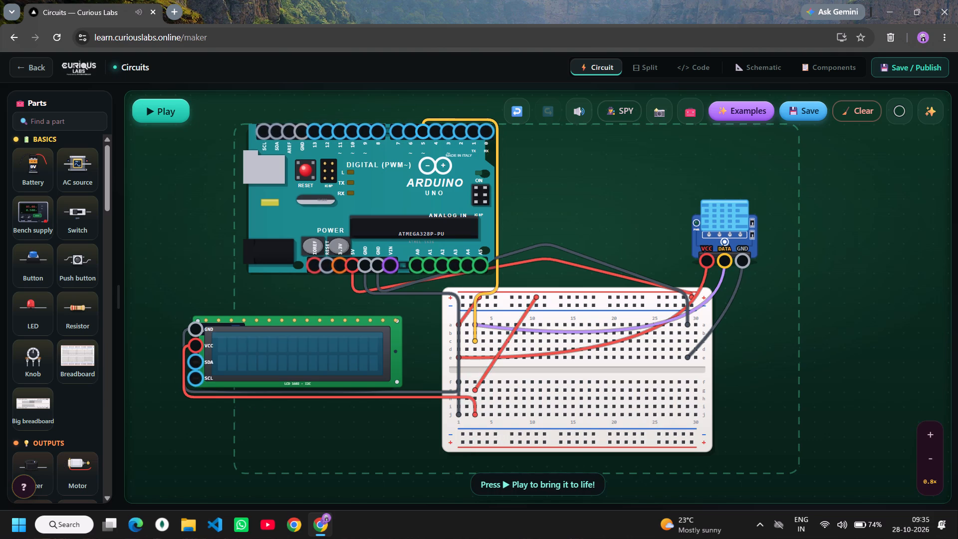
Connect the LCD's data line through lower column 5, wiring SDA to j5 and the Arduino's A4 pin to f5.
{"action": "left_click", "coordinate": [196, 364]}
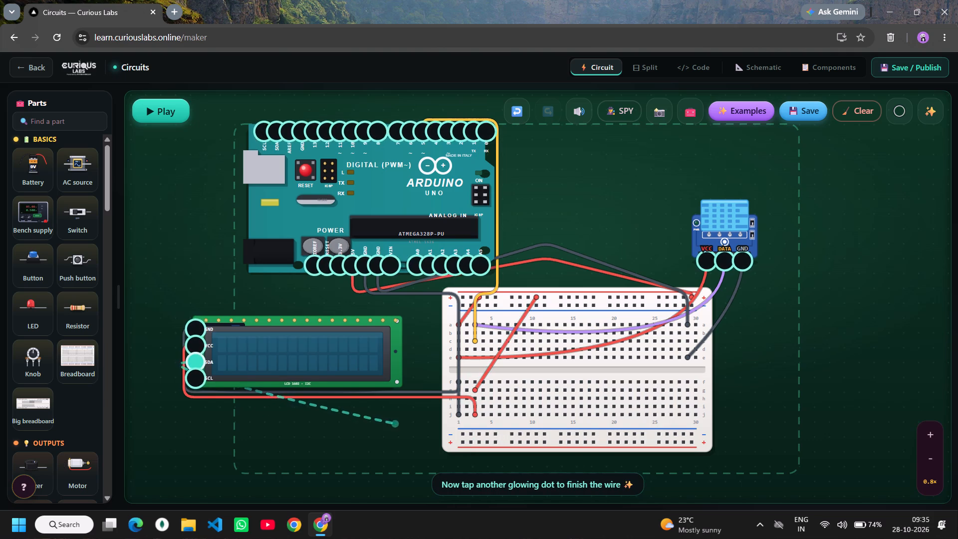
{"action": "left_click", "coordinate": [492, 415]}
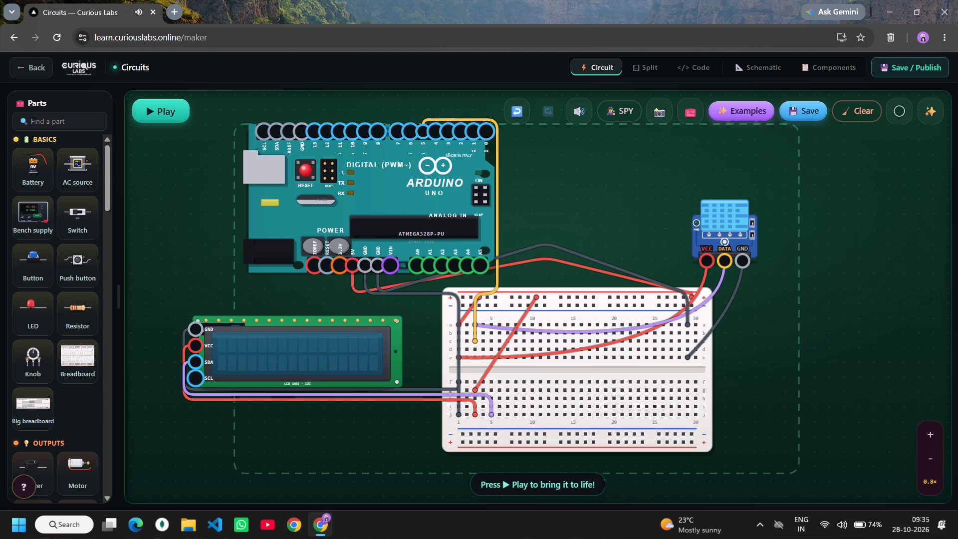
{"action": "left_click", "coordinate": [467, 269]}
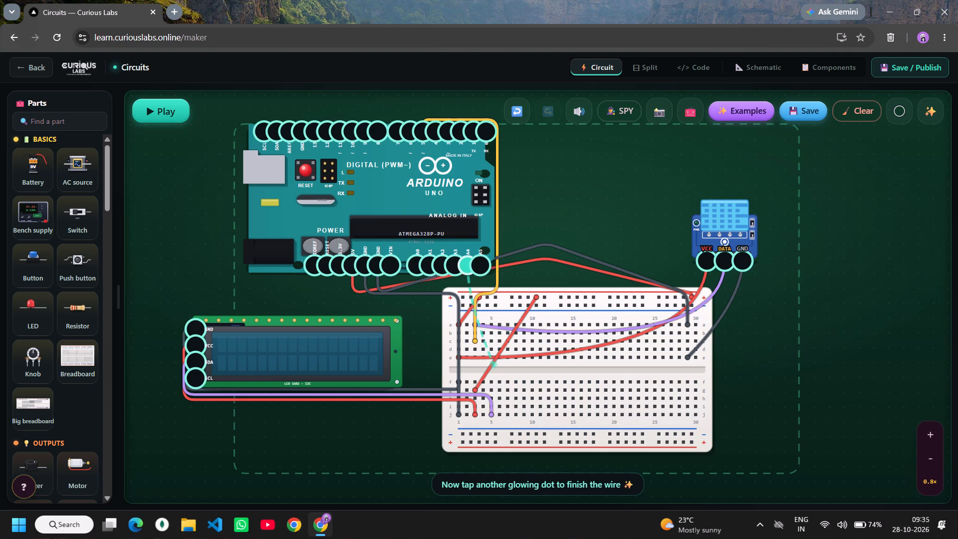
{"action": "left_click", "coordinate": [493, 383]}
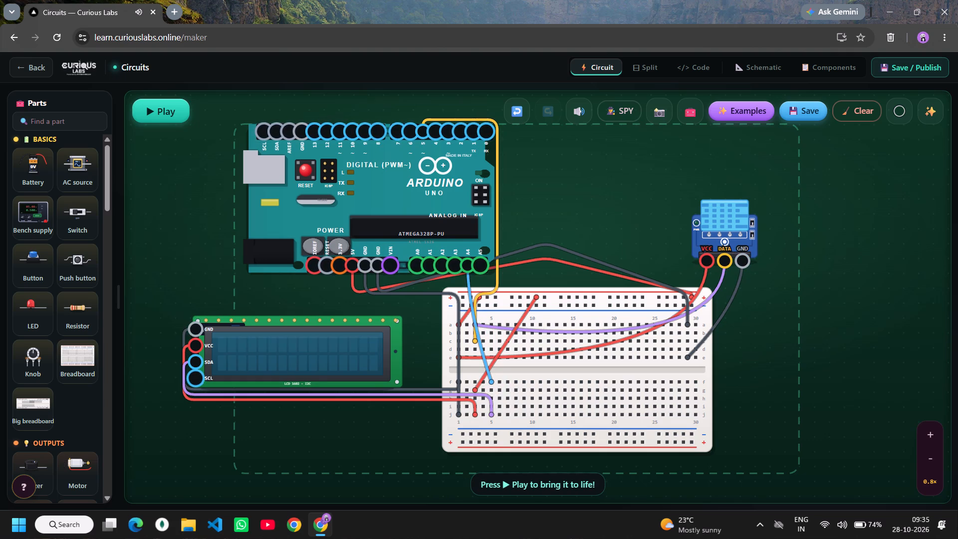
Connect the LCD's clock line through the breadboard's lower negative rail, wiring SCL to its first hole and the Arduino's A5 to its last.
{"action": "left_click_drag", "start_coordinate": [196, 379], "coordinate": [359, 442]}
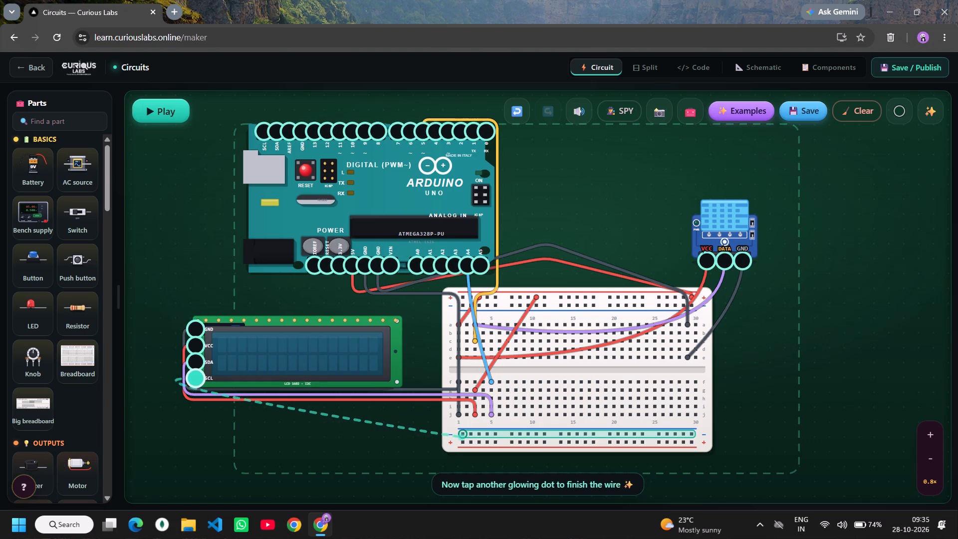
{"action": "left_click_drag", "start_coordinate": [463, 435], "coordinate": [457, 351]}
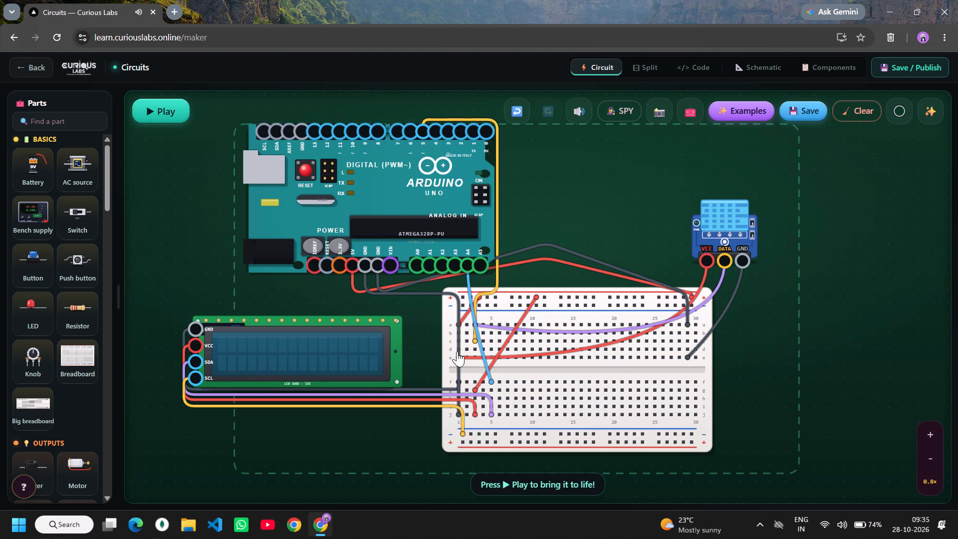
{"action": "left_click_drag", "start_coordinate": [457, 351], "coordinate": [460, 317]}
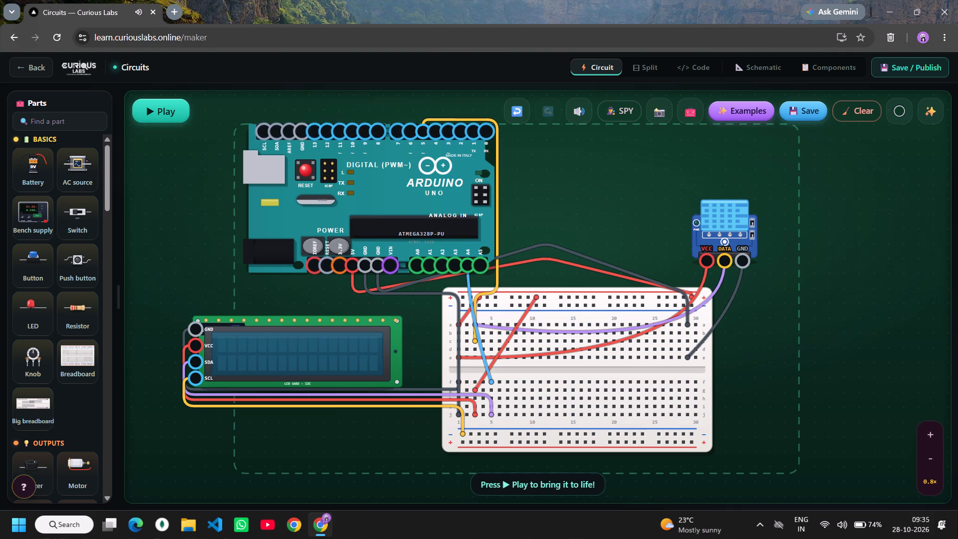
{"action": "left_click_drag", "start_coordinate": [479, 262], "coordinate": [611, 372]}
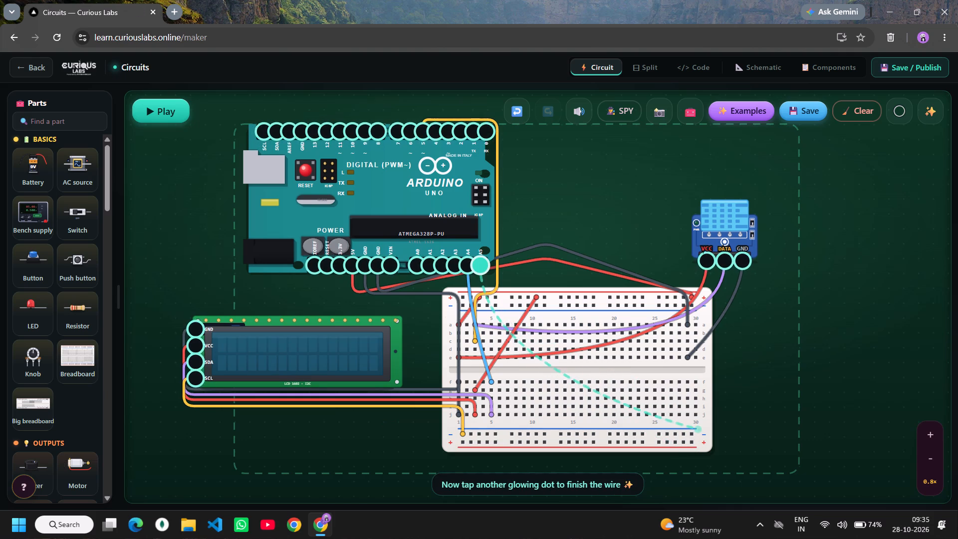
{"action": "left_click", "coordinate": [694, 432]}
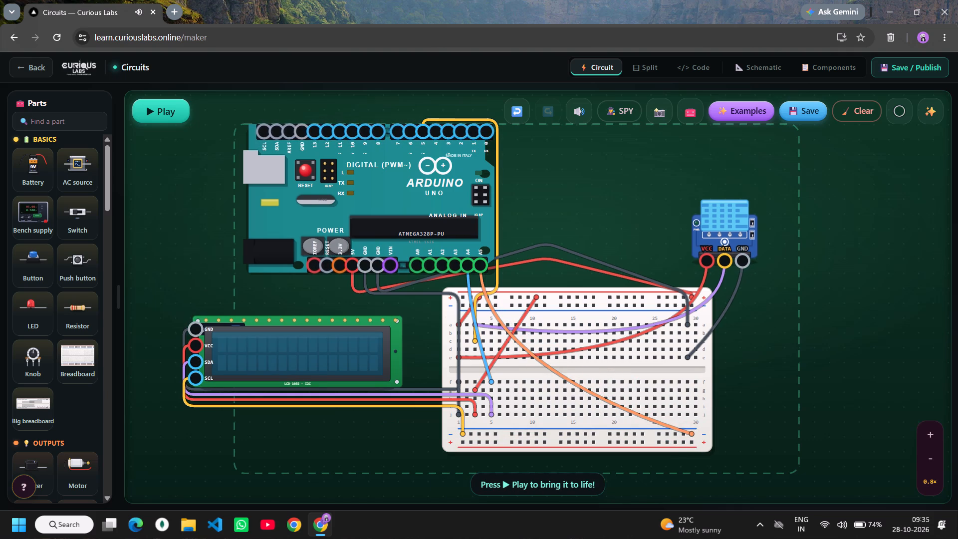
Run the circuit simulation to check the wiring, and stop it.
{"action": "left_click", "coordinate": [164, 109]}
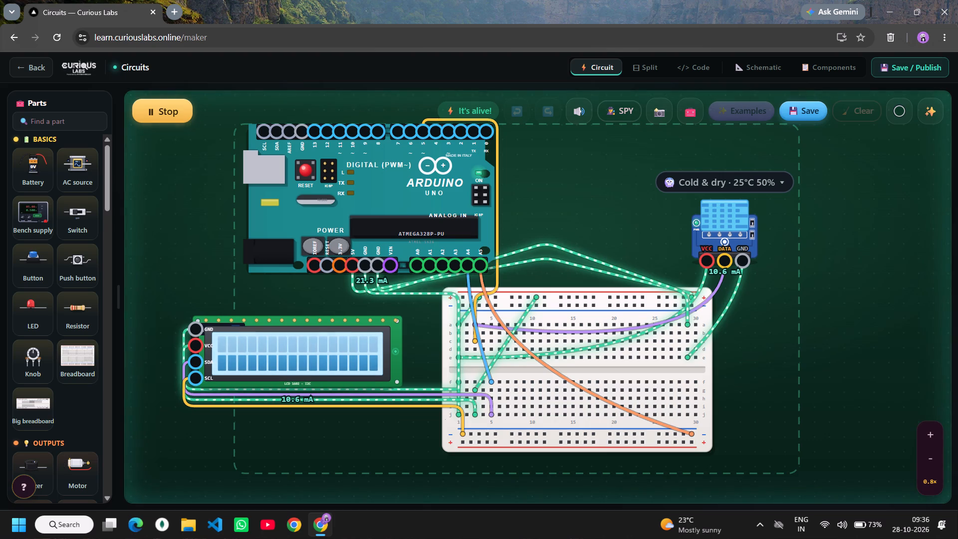
{"action": "left_click", "coordinate": [164, 122]}
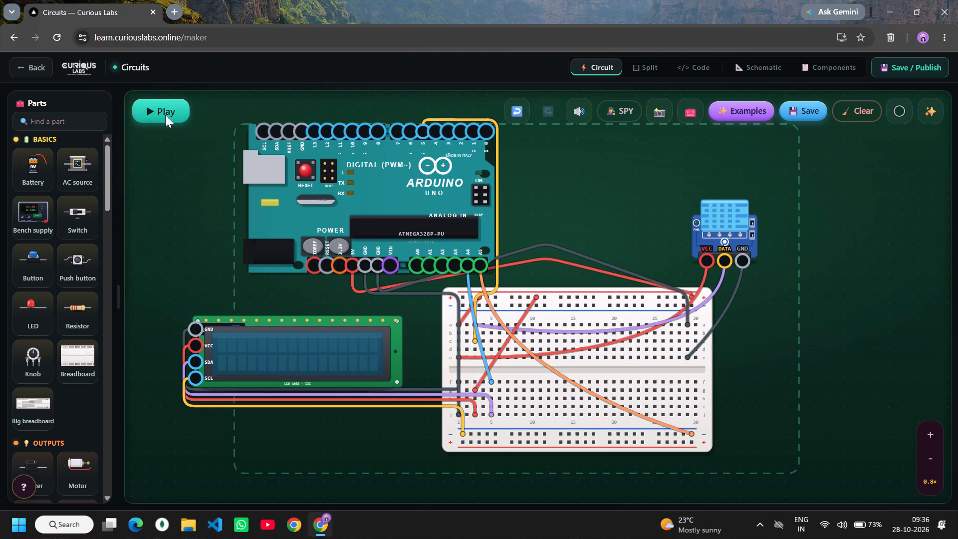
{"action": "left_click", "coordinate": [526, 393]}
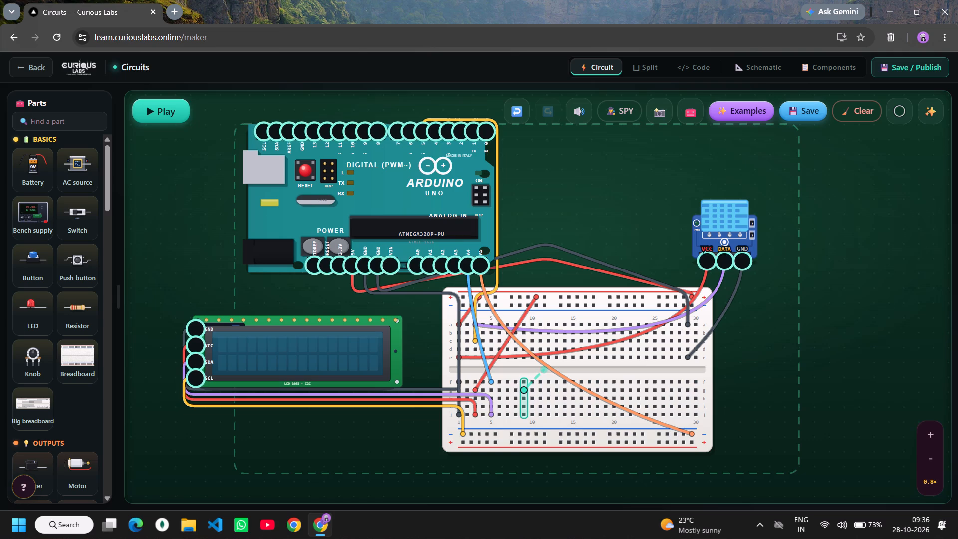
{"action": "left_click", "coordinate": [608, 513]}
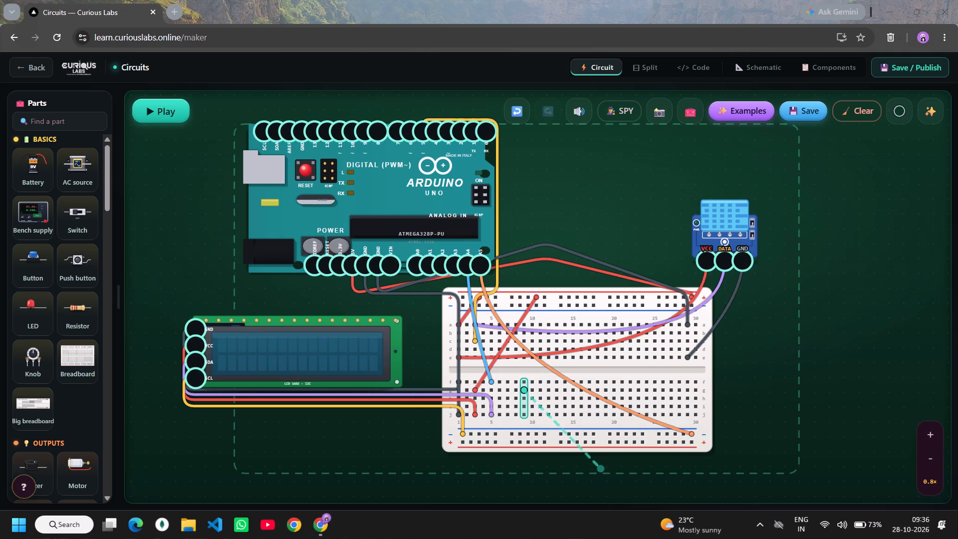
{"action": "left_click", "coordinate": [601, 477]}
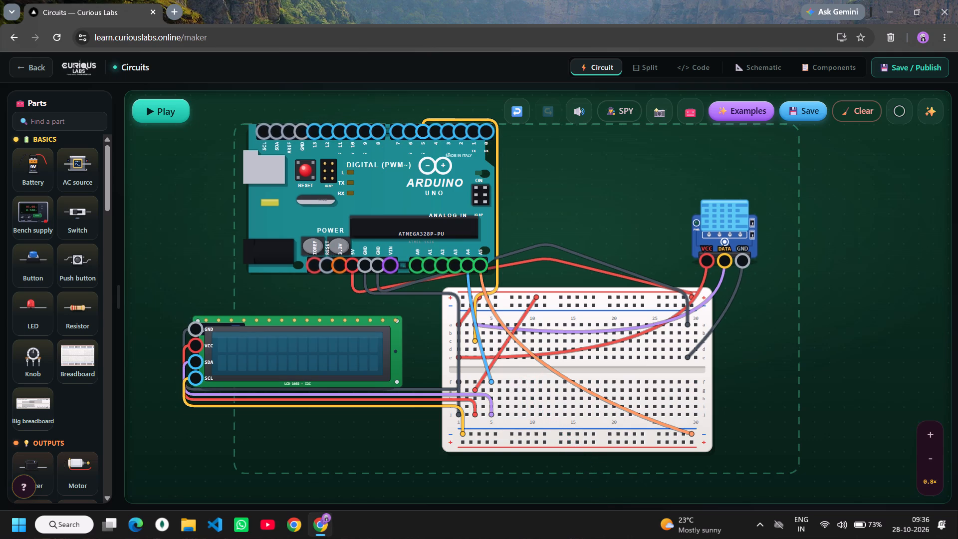
Delete the breadboard together with all the wires attached to it.
{"action": "left_click", "coordinate": [536, 374]}
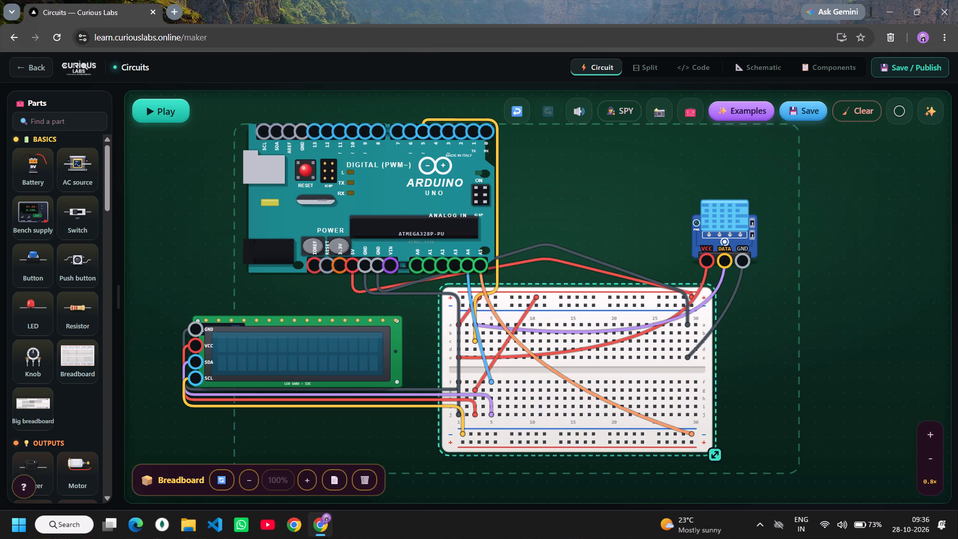
{"action": "left_click", "coordinate": [369, 478]}
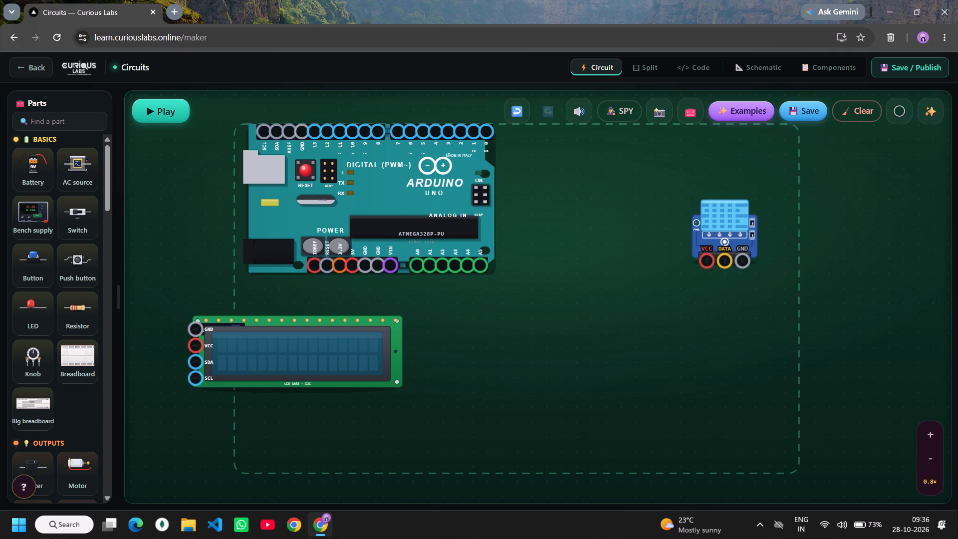
Rearrange the parts with the Arduino Uno lower, the LCD I2C display to its right, and the DHT11 above the display.
{"action": "left_click_drag", "start_coordinate": [359, 366], "coordinate": [554, 396]}
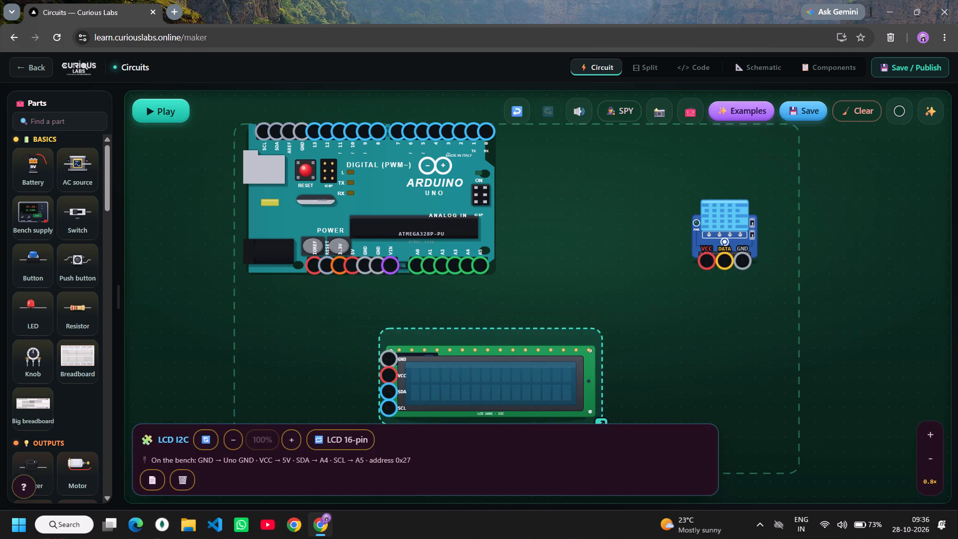
{"action": "left_click_drag", "start_coordinate": [554, 396], "coordinate": [699, 367]}
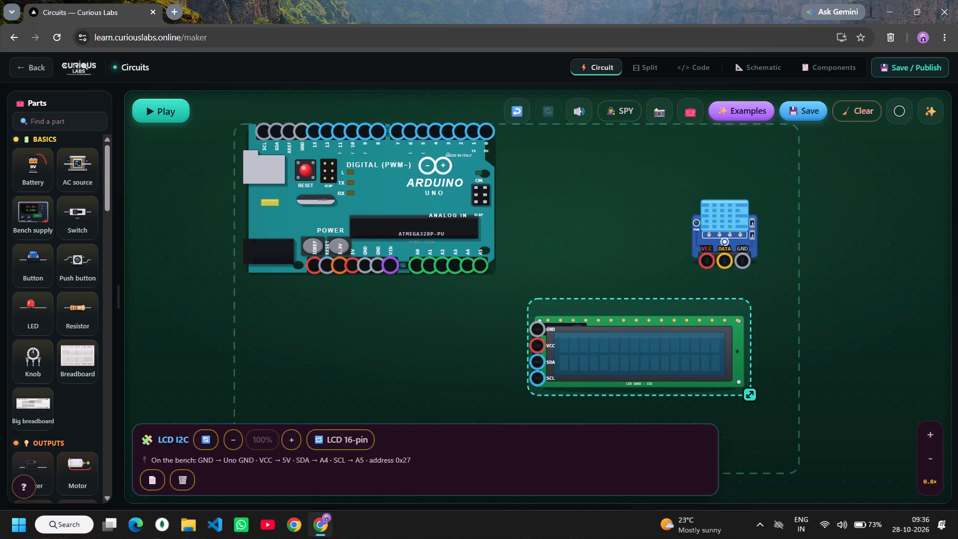
{"action": "left_click_drag", "start_coordinate": [370, 188], "coordinate": [363, 298]}
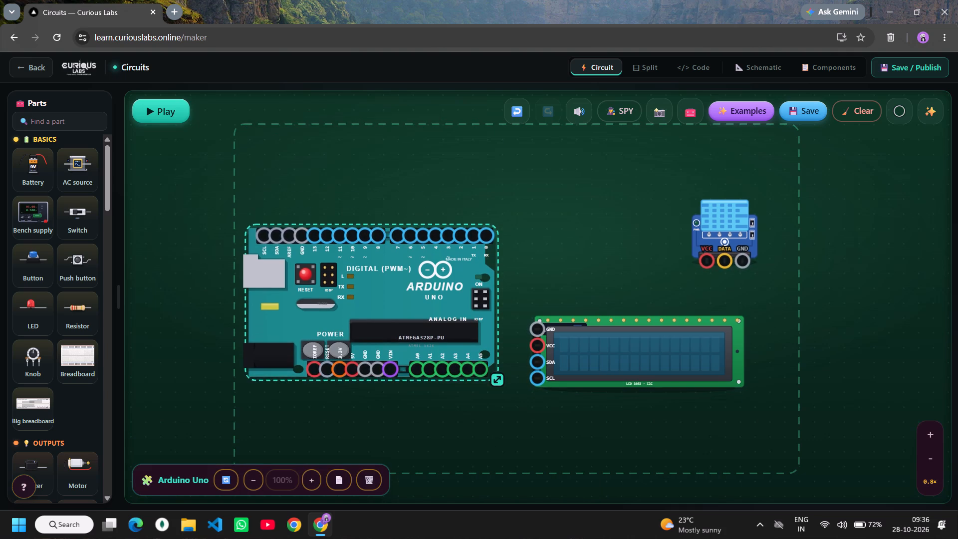
{"action": "left_click_drag", "start_coordinate": [722, 233], "coordinate": [632, 198]}
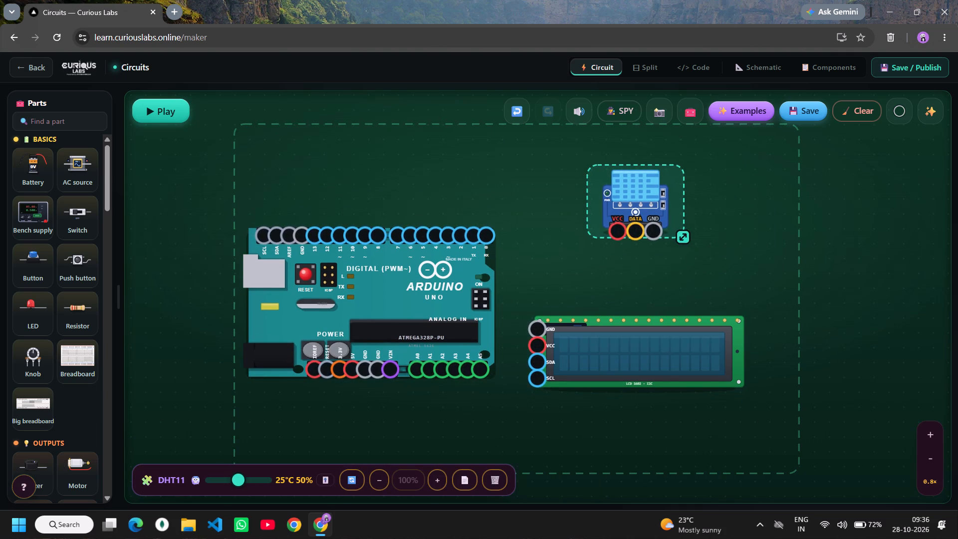
{"action": "left_click_drag", "start_coordinate": [632, 198], "coordinate": [623, 204]}
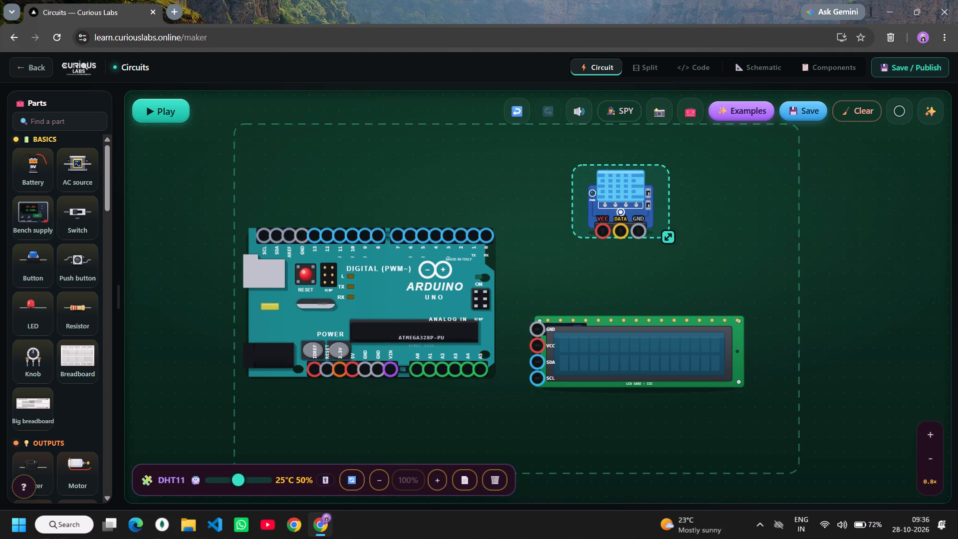
{"action": "left_click", "coordinate": [578, 249]}
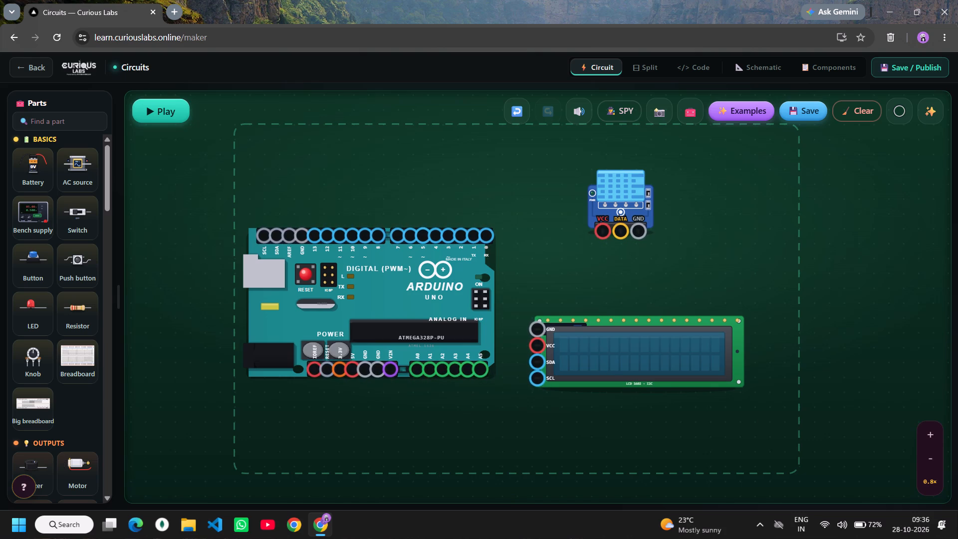
Wire the Arduino's 5V pin to the LCD's VCC pin, and the LCD's VCC pin on to the DHT11's VCC pin.
{"action": "left_click", "coordinate": [352, 375]}
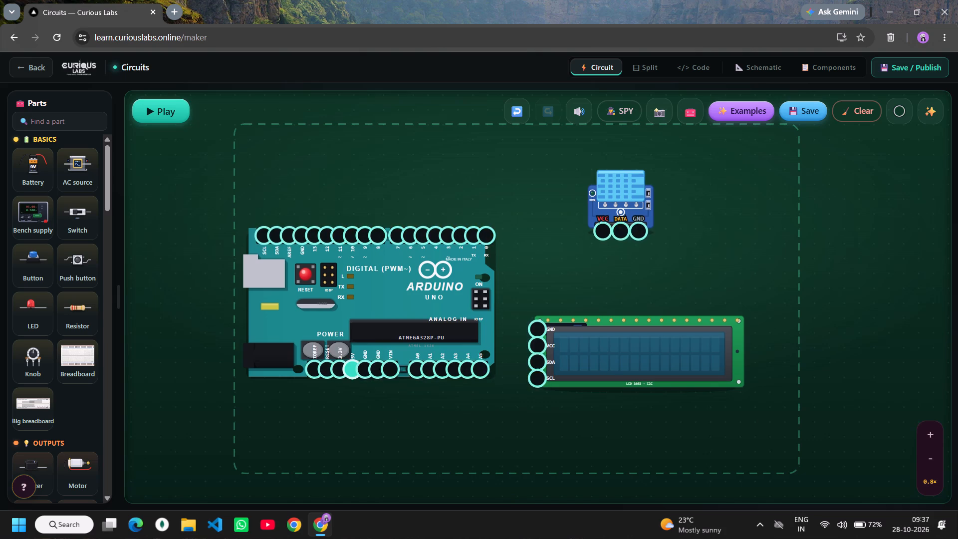
{"action": "left_click", "coordinate": [540, 343]}
{"action": "left_click_drag", "start_coordinate": [536, 344], "coordinate": [593, 198]}
{"action": "left_click", "coordinate": [601, 224]}
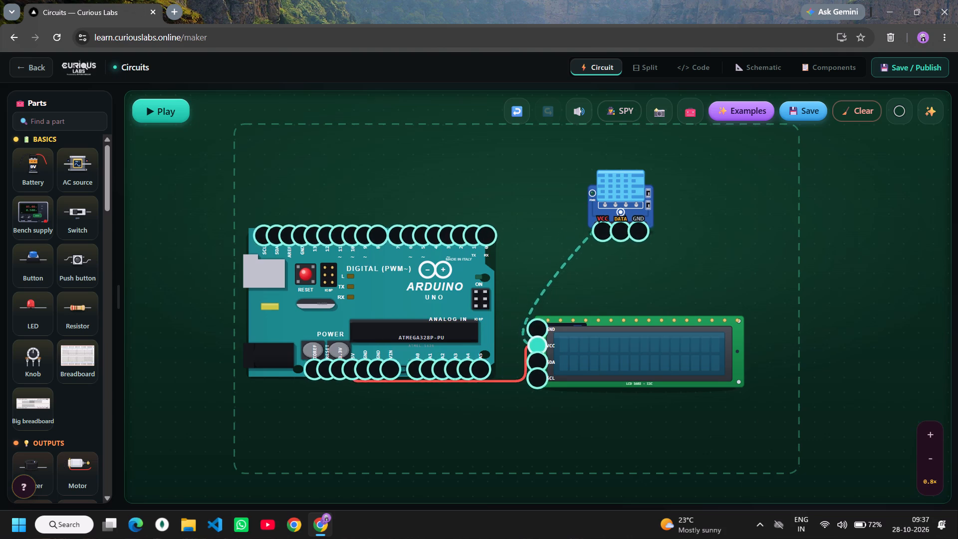
Wire the DHT11's GND pin to the LCD's GND pin, and the LCD's GND pin on to the Arduino's GND pin beside VIN.
{"action": "left_click", "coordinate": [639, 227]}
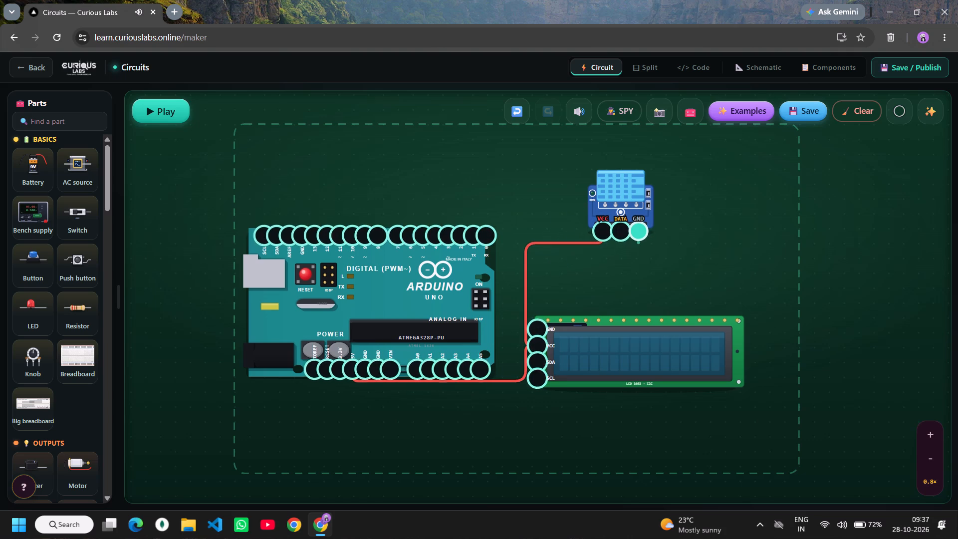
{"action": "left_click", "coordinate": [536, 328]}
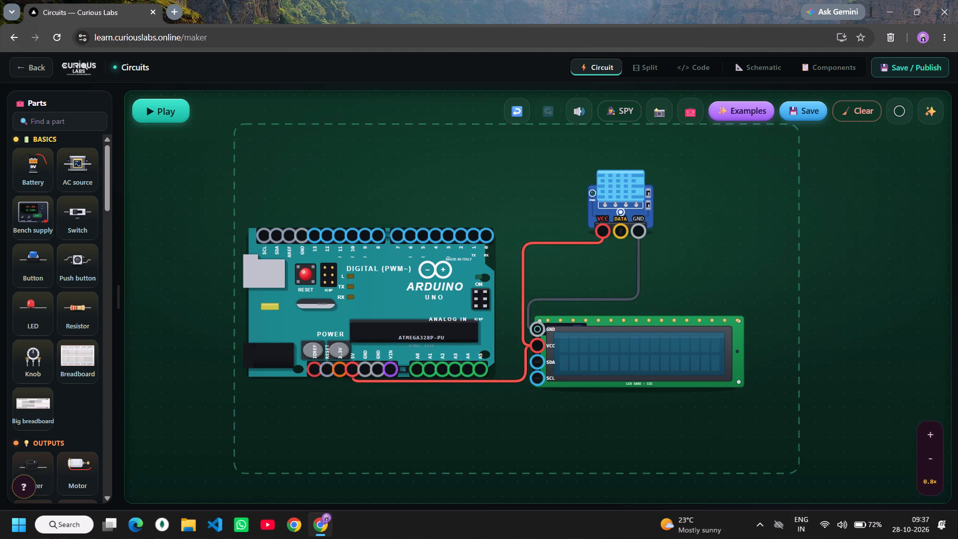
{"action": "left_click", "coordinate": [536, 328]}
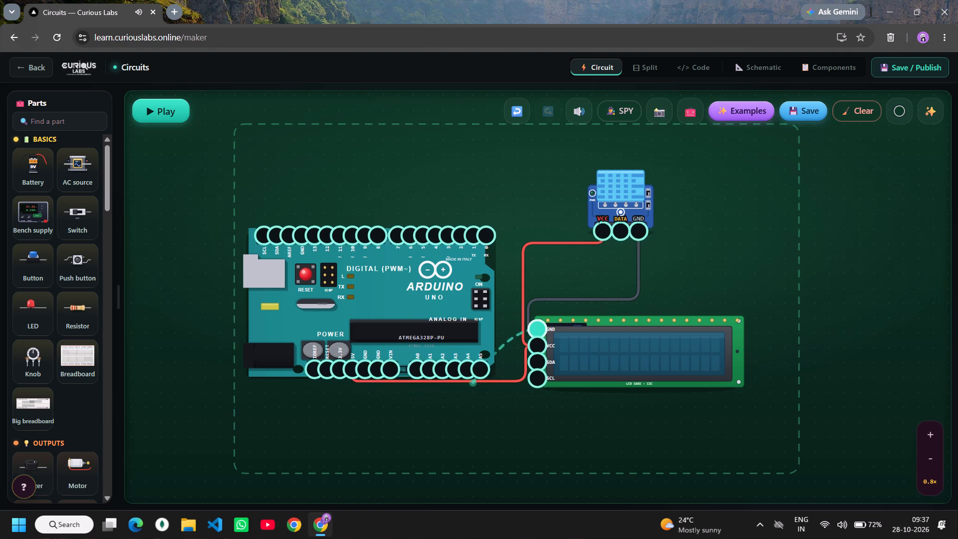
{"action": "left_click", "coordinate": [377, 366]}
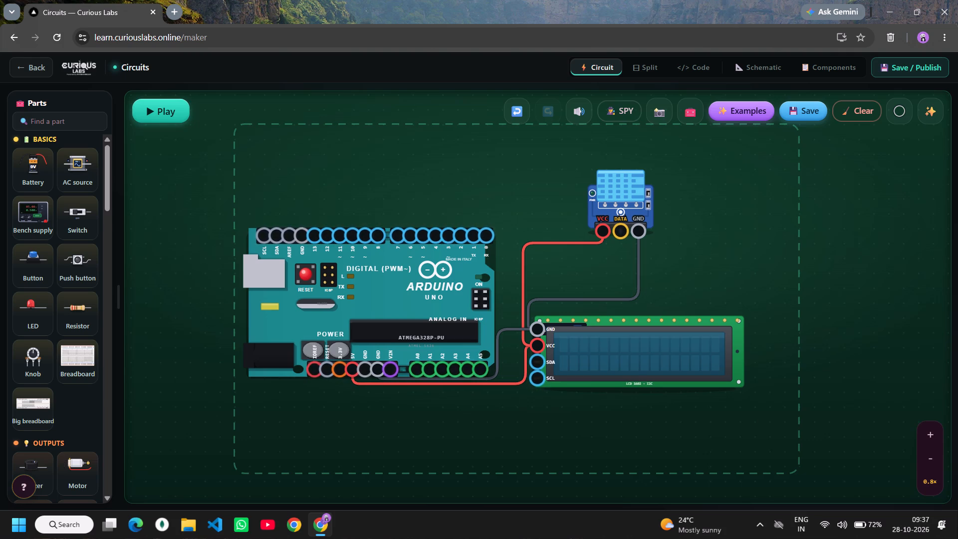
Wire the DHT11's DATA pin to digital pin 7 on the Arduino Uno.
{"action": "left_click_drag", "start_coordinate": [620, 232], "coordinate": [535, 178]}
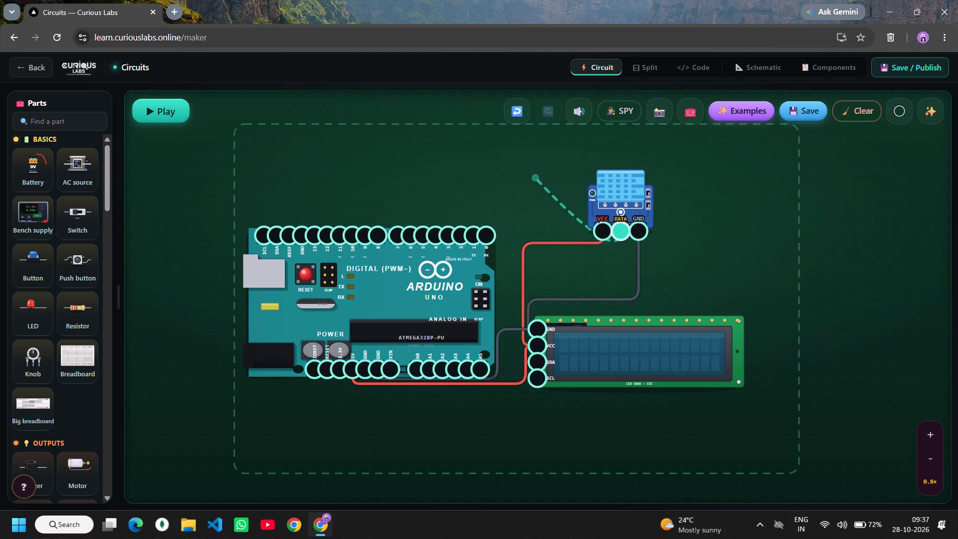
{"action": "left_click", "coordinate": [397, 235]}
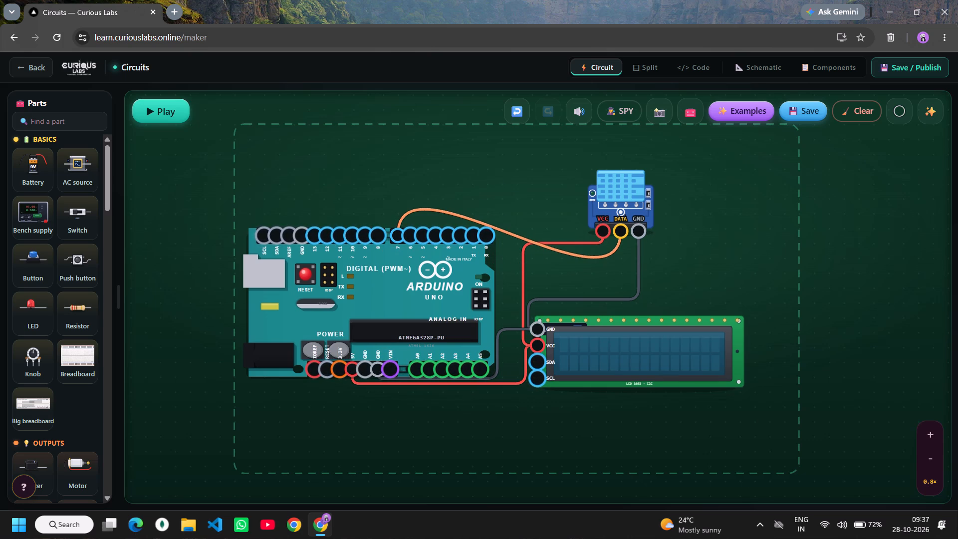
Wire the LCD's SDA pin to the Arduino's A4 pin, and the Arduino's A5 pin to the LCD's SCL pin.
{"action": "left_click_drag", "start_coordinate": [536, 360], "coordinate": [464, 368]}
{"action": "left_click", "coordinate": [464, 368]}
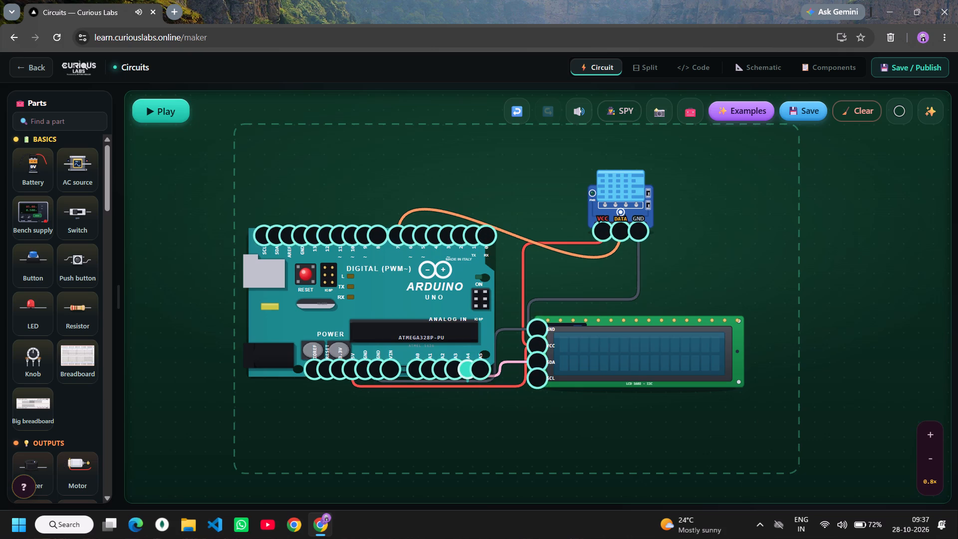
{"action": "left_click_drag", "start_coordinate": [461, 397], "coordinate": [473, 379]}
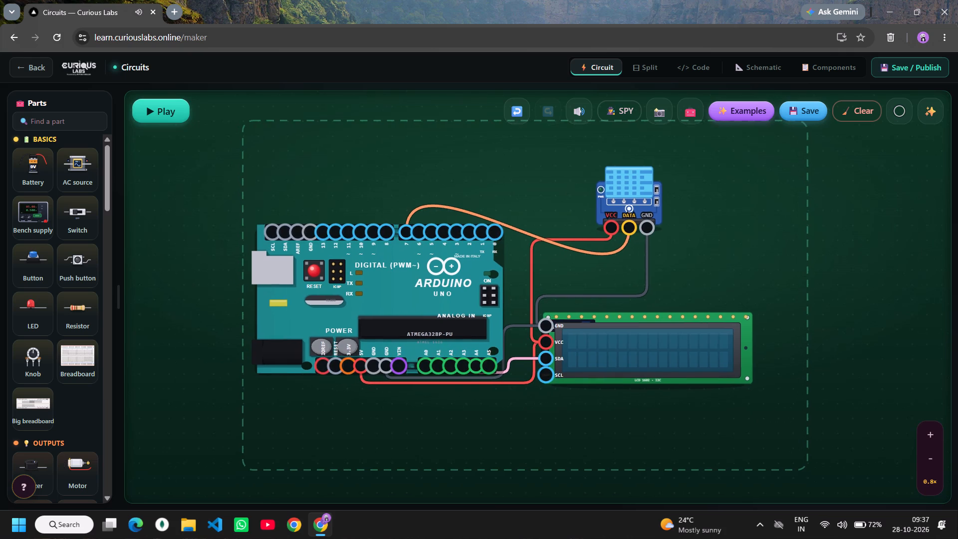
{"action": "left_click_drag", "start_coordinate": [473, 379], "coordinate": [440, 388]}
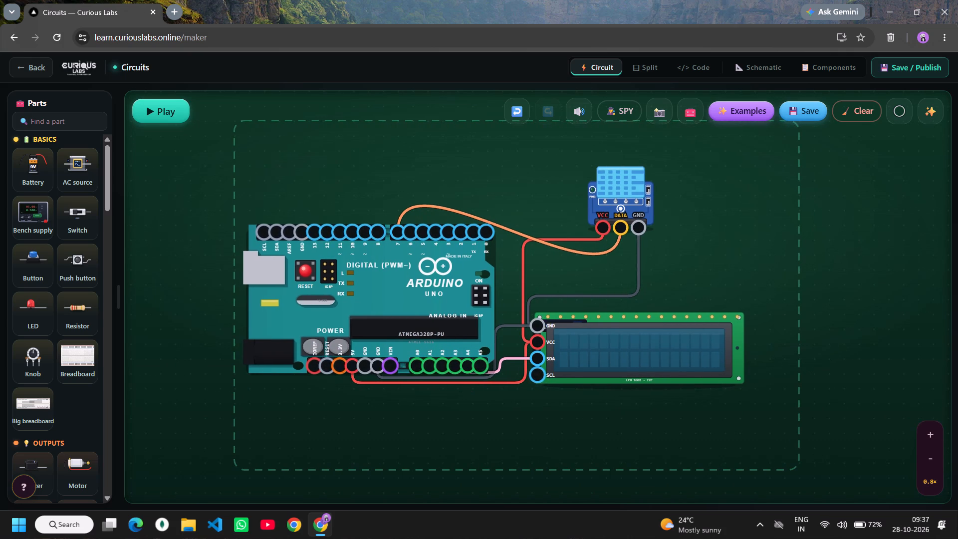
{"action": "left_click", "coordinate": [478, 367]}
{"action": "left_click_drag", "start_coordinate": [478, 367], "coordinate": [488, 383]}
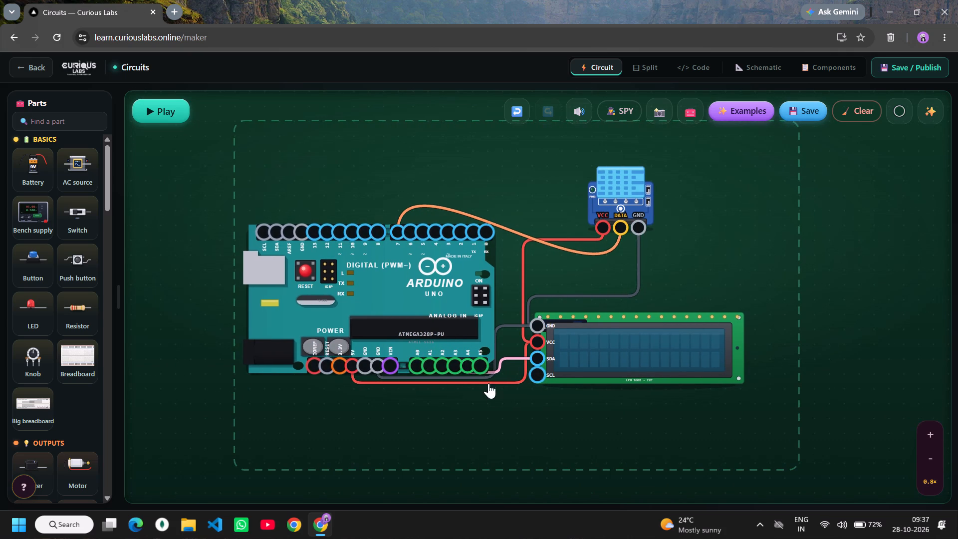
{"action": "left_click_drag", "start_coordinate": [488, 383], "coordinate": [482, 364]}
{"action": "left_click", "coordinate": [482, 364]}
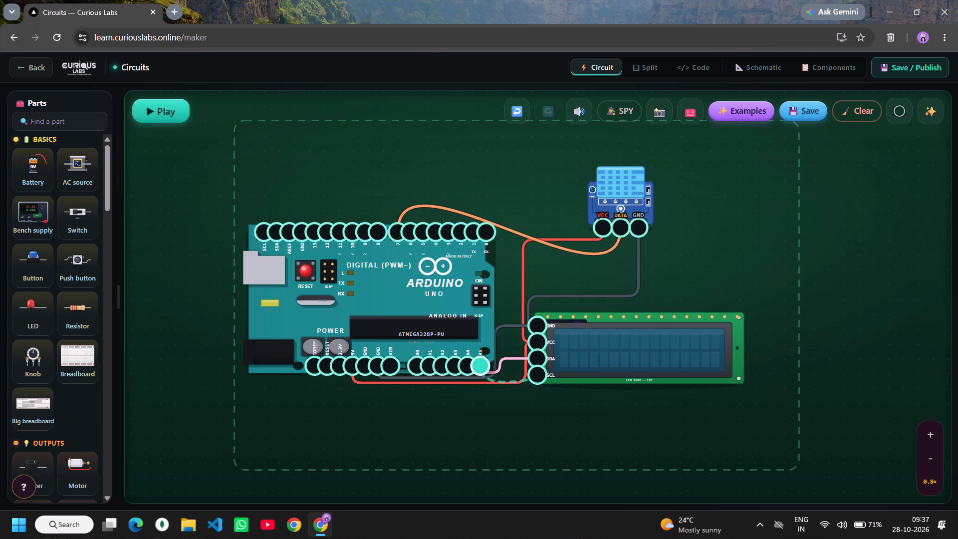
{"action": "left_click", "coordinate": [537, 376]}
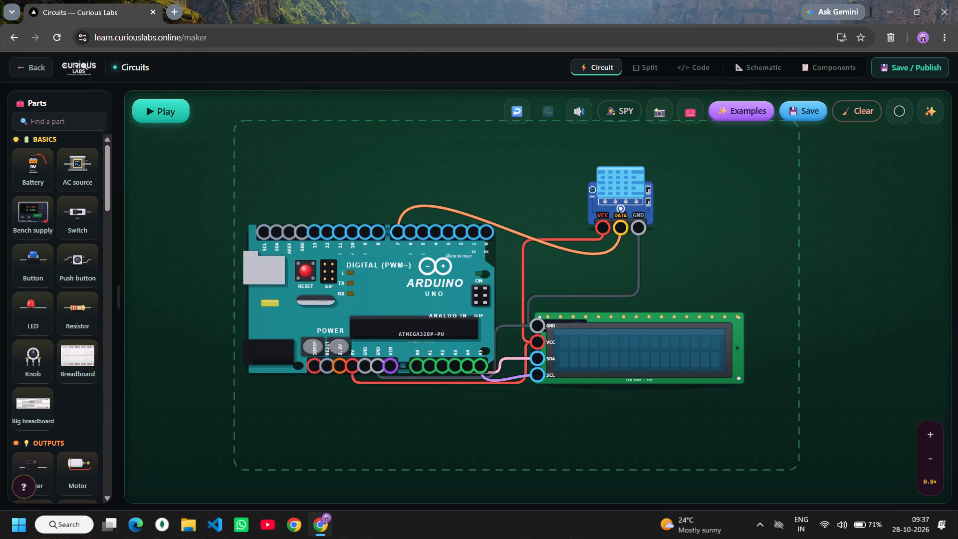
Run and stop the circuit simulation several times to check that the Arduino, DHT11 and LCD are powered.
{"action": "left_click", "coordinate": [170, 109]}
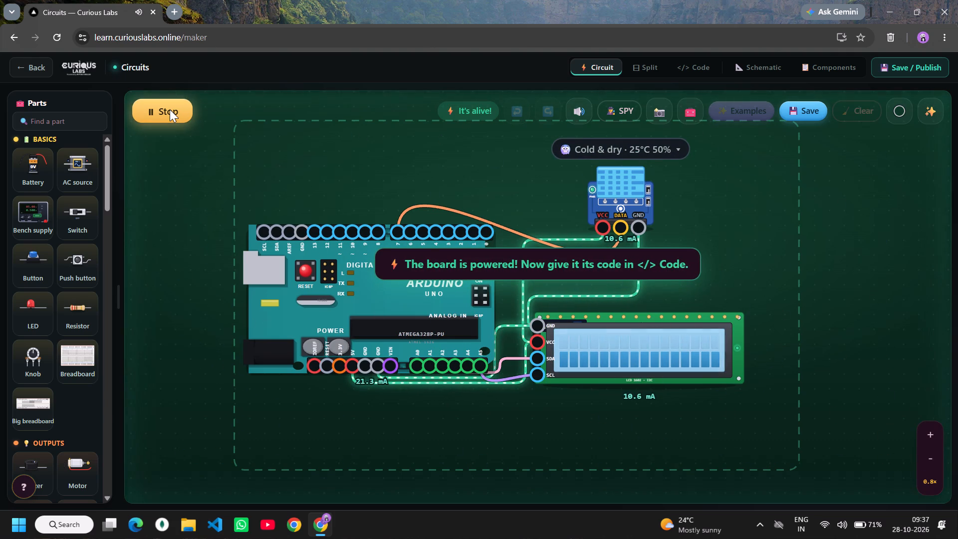
{"action": "left_click", "coordinate": [170, 109]}
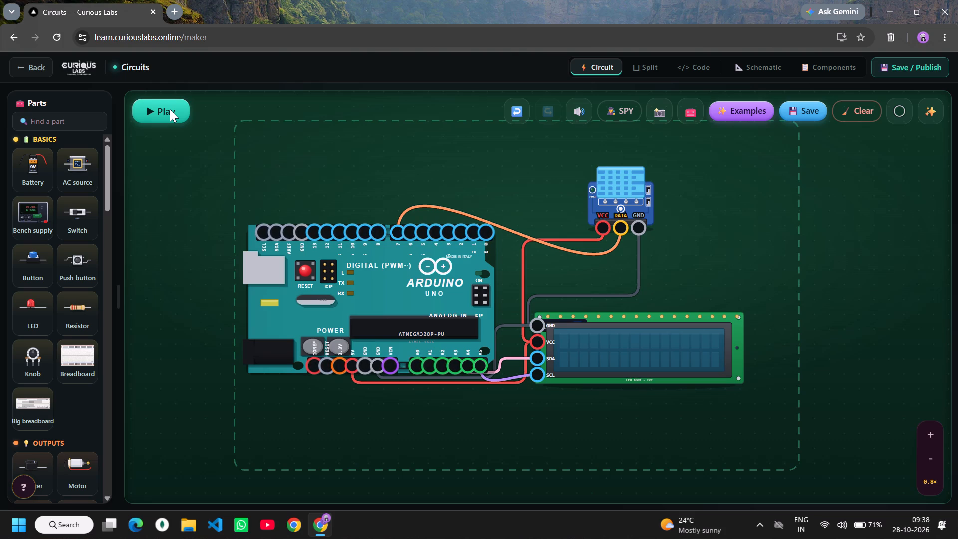
{"action": "left_click", "coordinate": [170, 109]}
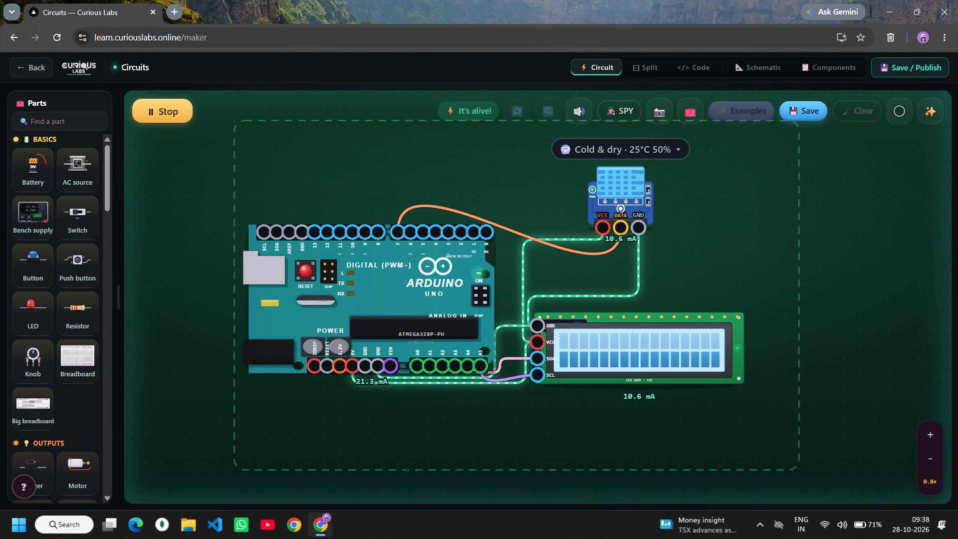
{"action": "left_click", "coordinate": [159, 125]}
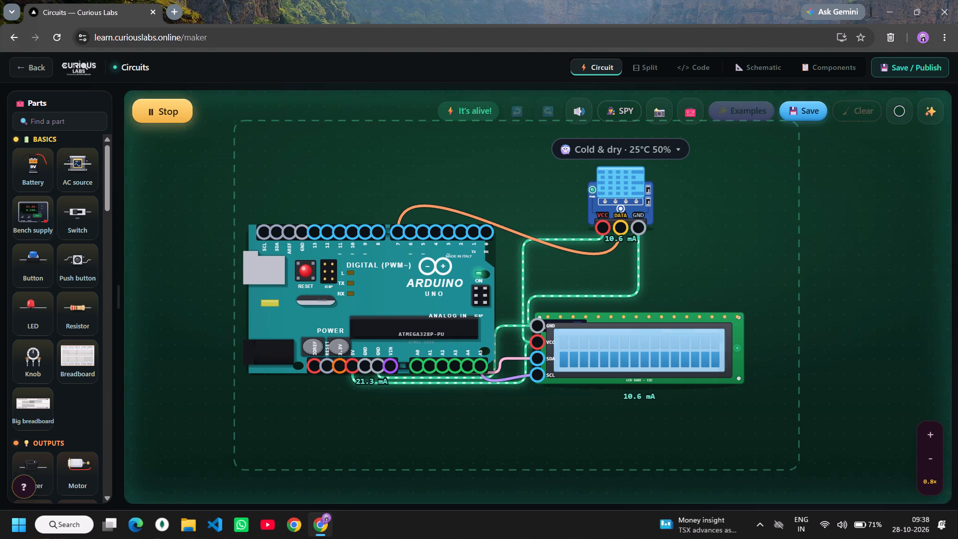
{"action": "left_click", "coordinate": [157, 114]}
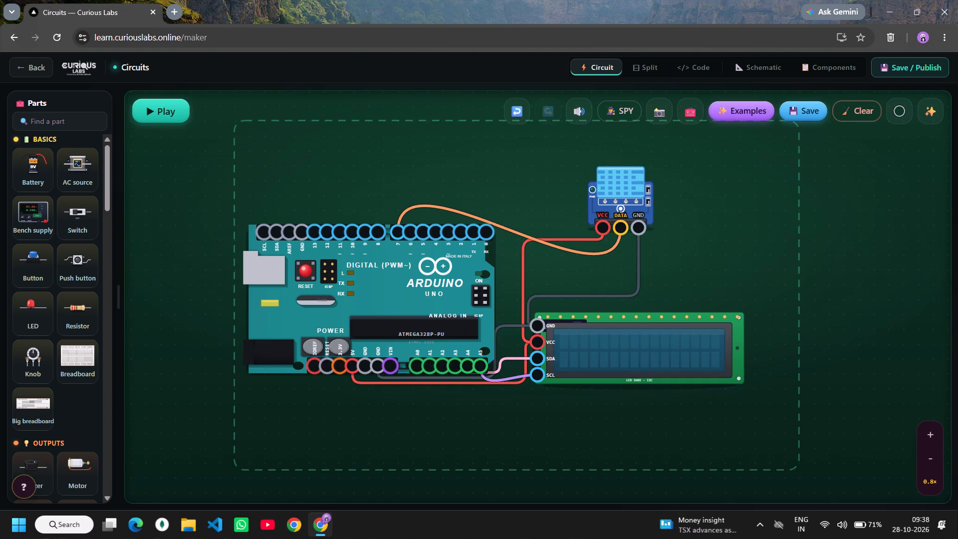
{"action": "left_click", "coordinate": [147, 108]}
{"action": "left_click", "coordinate": [147, 108]}
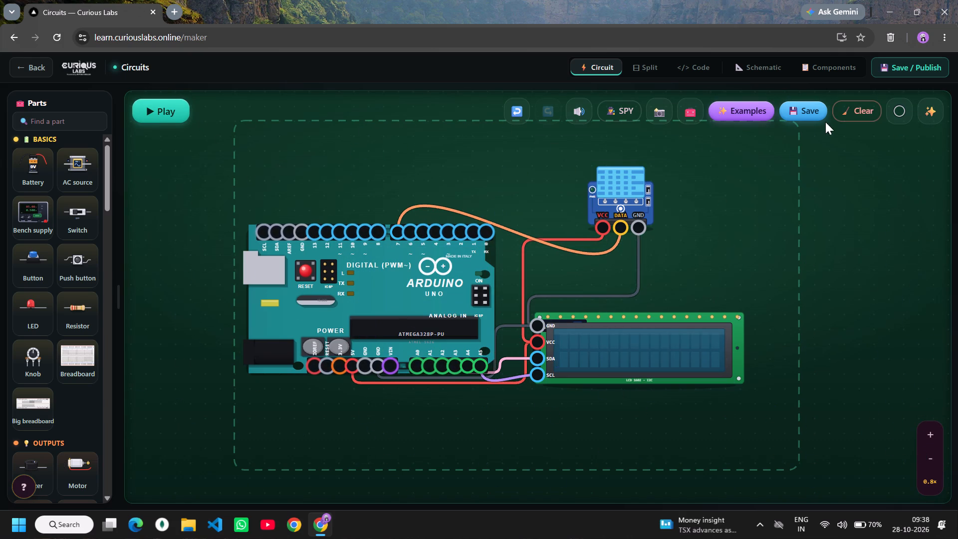
Cycle the board background past the black and white boards to the green one with circuit traces.
{"action": "left_click", "coordinate": [896, 108]}
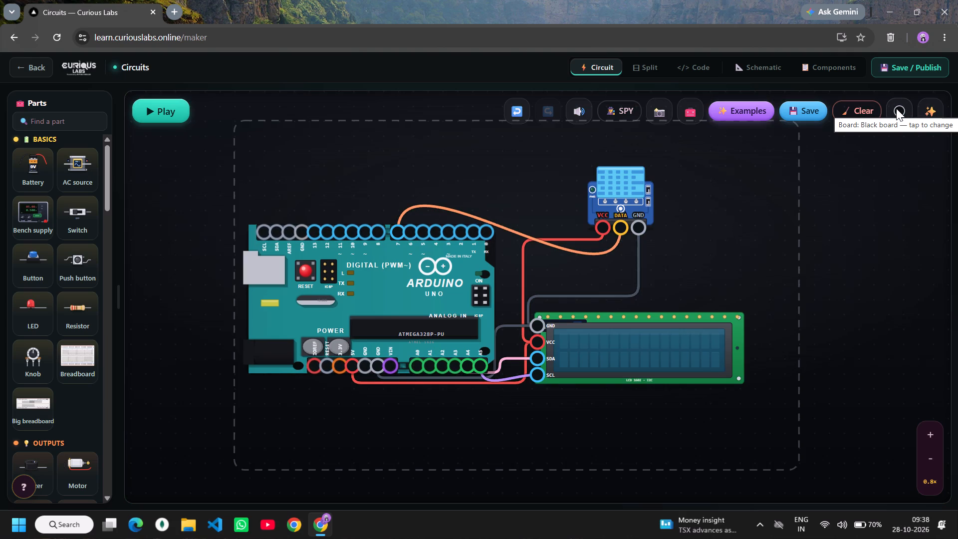
{"action": "left_click", "coordinate": [896, 108]}
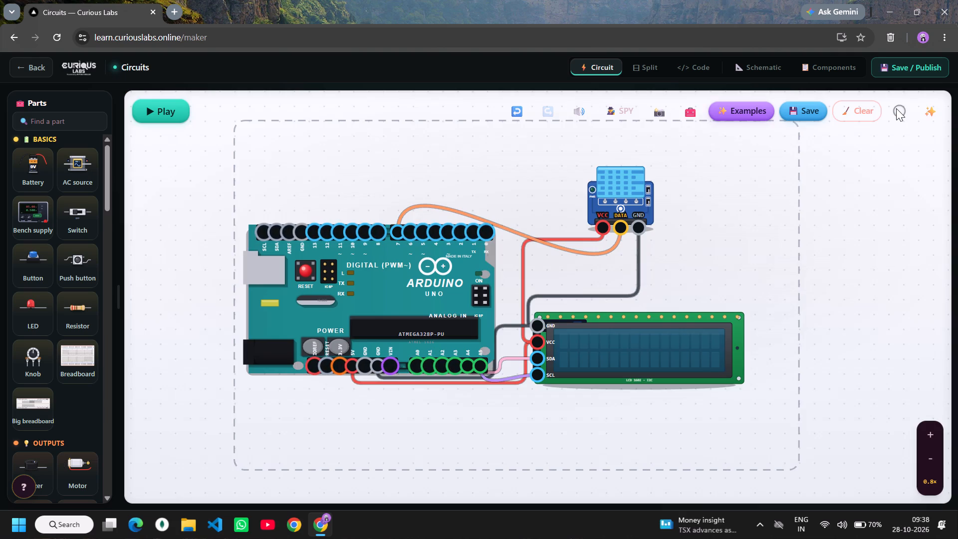
{"action": "left_click", "coordinate": [896, 108]}
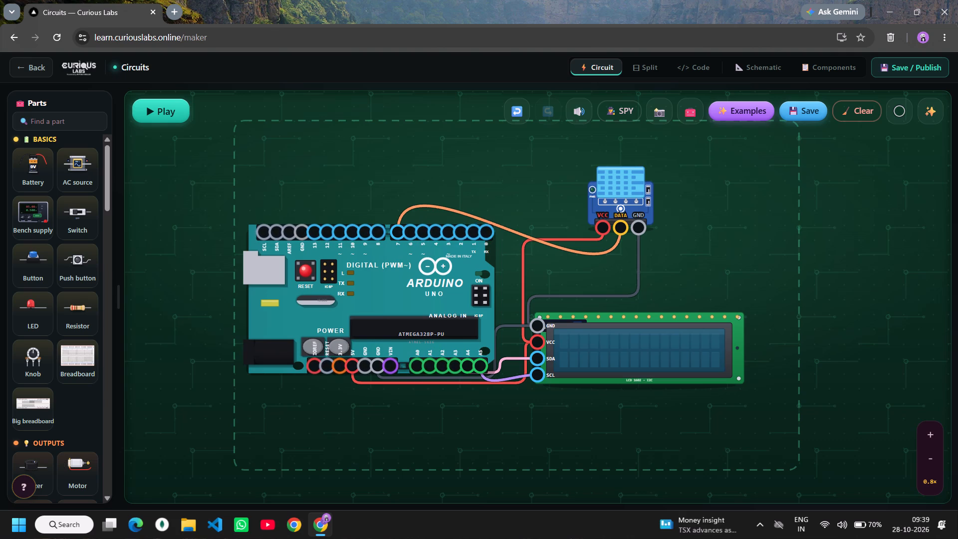
Run the simulation, examine the Arduino Uno around its ON power light, and stop the simulation.
{"action": "left_click", "coordinate": [160, 103]}
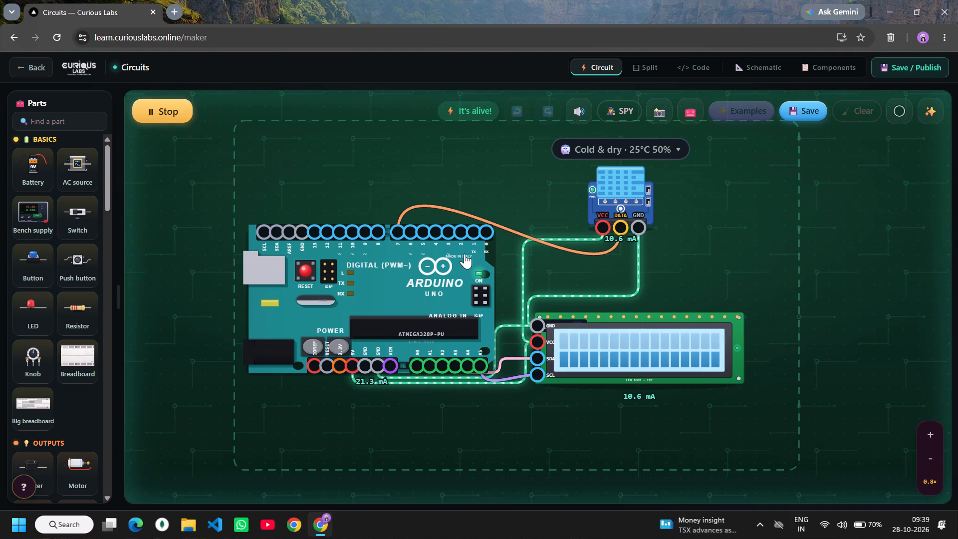
{"action": "left_click", "coordinate": [483, 269]}
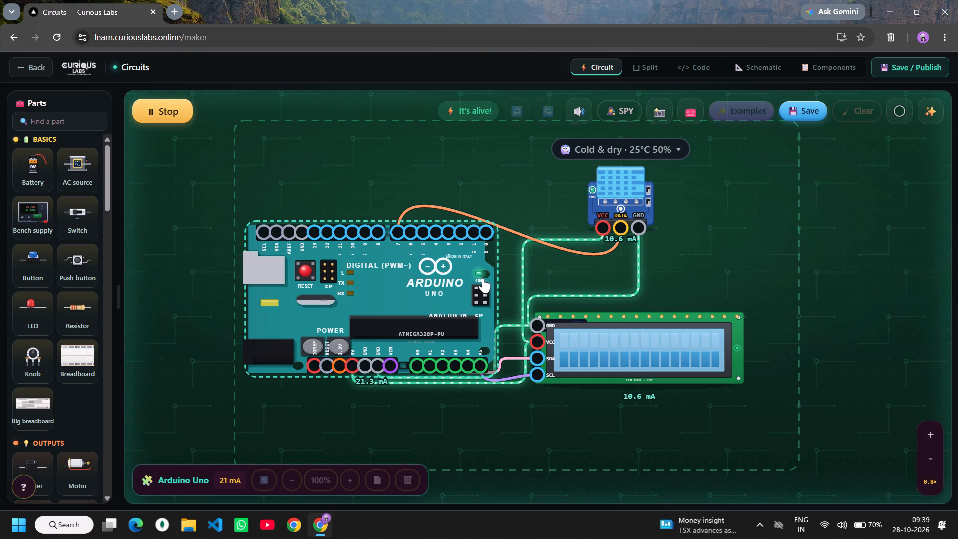
{"action": "left_click_drag", "start_coordinate": [505, 211], "coordinate": [480, 289]}
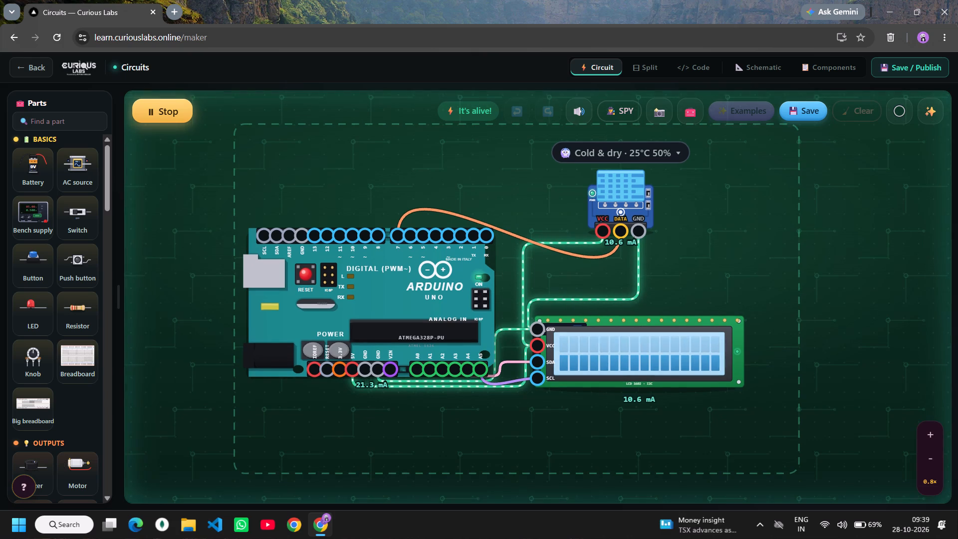
{"action": "left_click_drag", "start_coordinate": [480, 289], "coordinate": [483, 286]}
{"action": "left_click", "coordinate": [483, 286]}
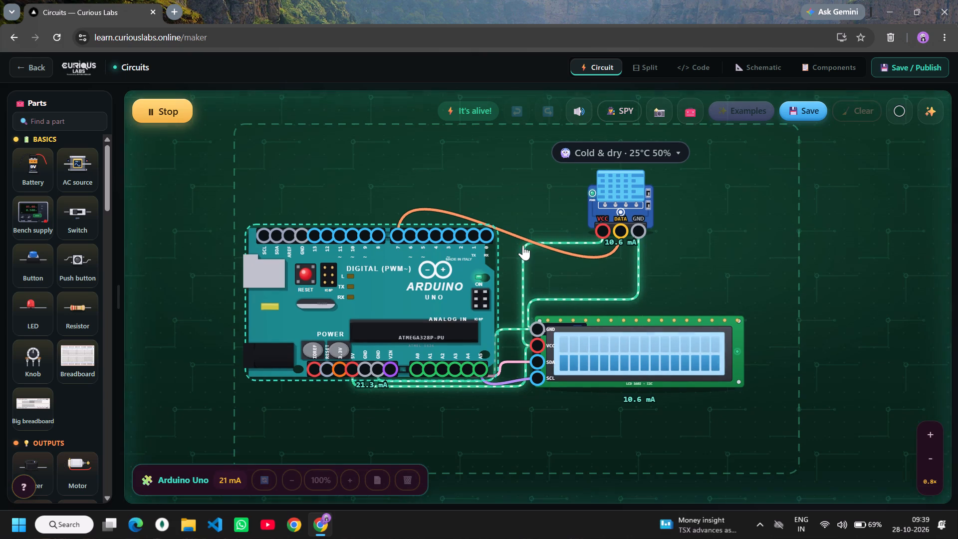
{"action": "left_click", "coordinate": [529, 230]}
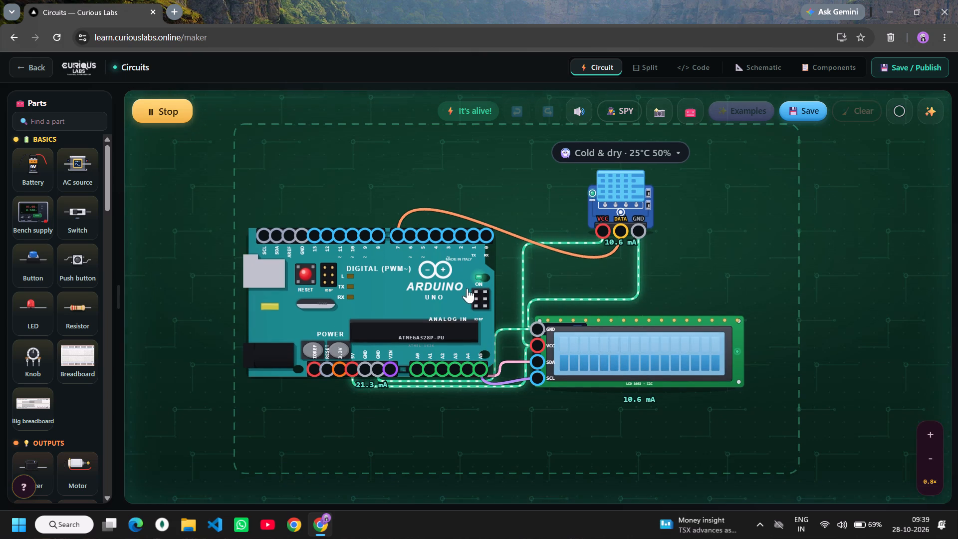
{"action": "left_click", "coordinate": [483, 274]}
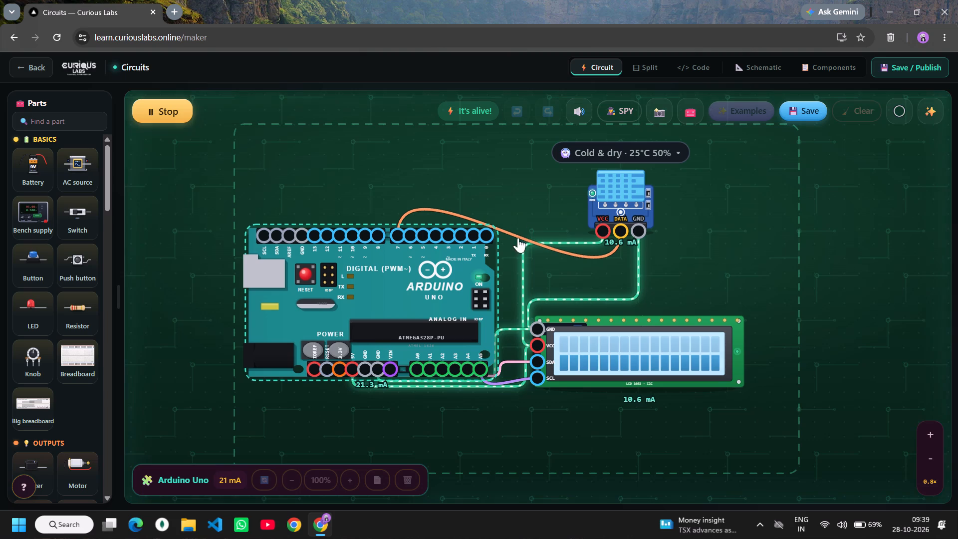
{"action": "left_click", "coordinate": [539, 210]}
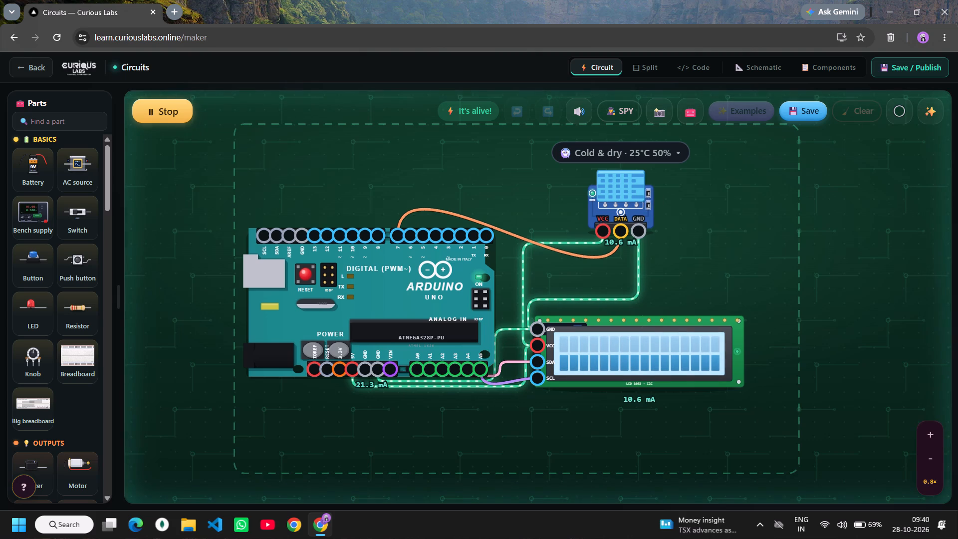
{"action": "left_click", "coordinate": [158, 108]}
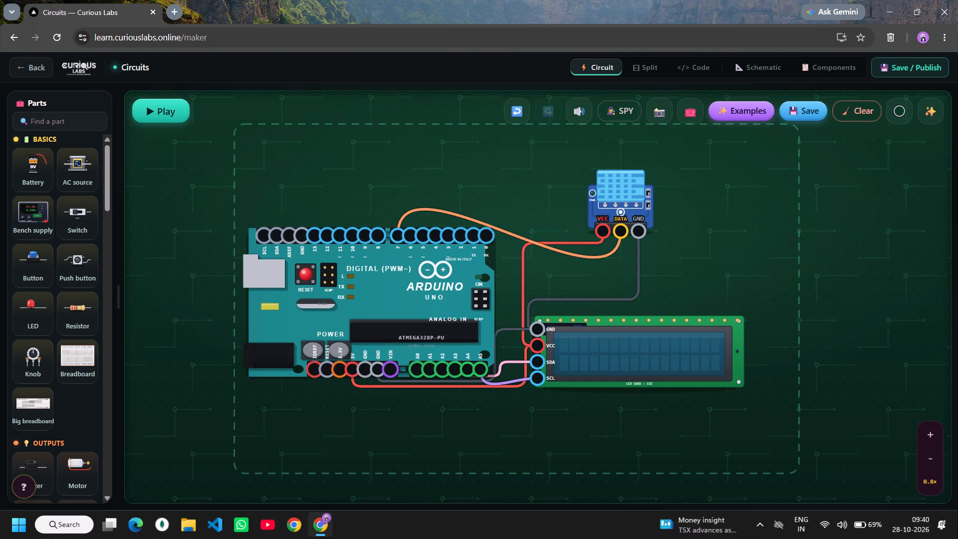
Clear the whole circuit from the board and confirm the removal.
{"action": "left_click", "coordinate": [866, 114]}
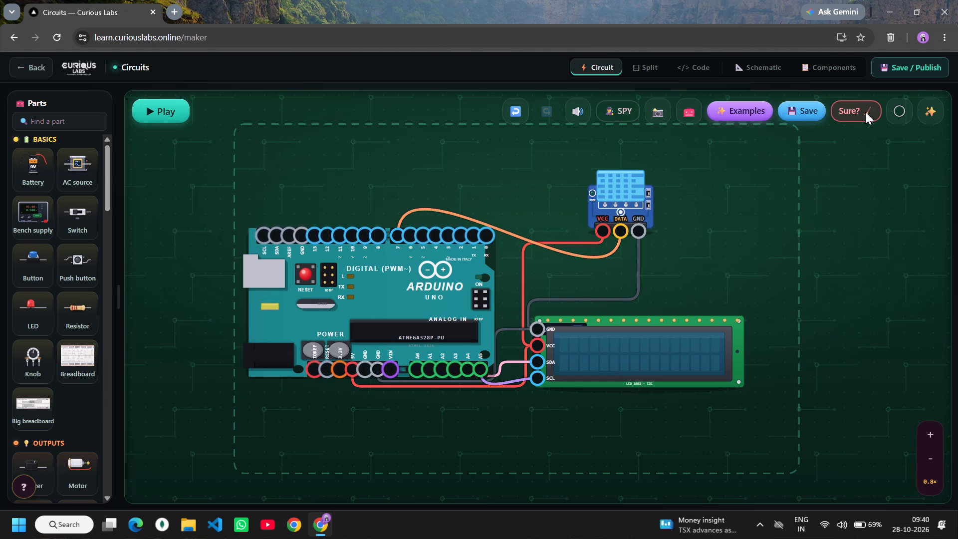
{"action": "left_click", "coordinate": [865, 112]}
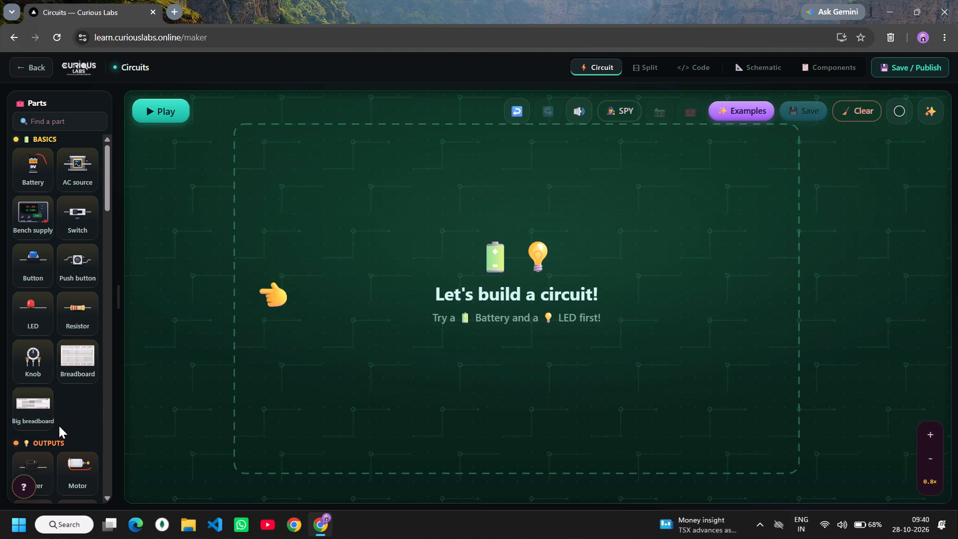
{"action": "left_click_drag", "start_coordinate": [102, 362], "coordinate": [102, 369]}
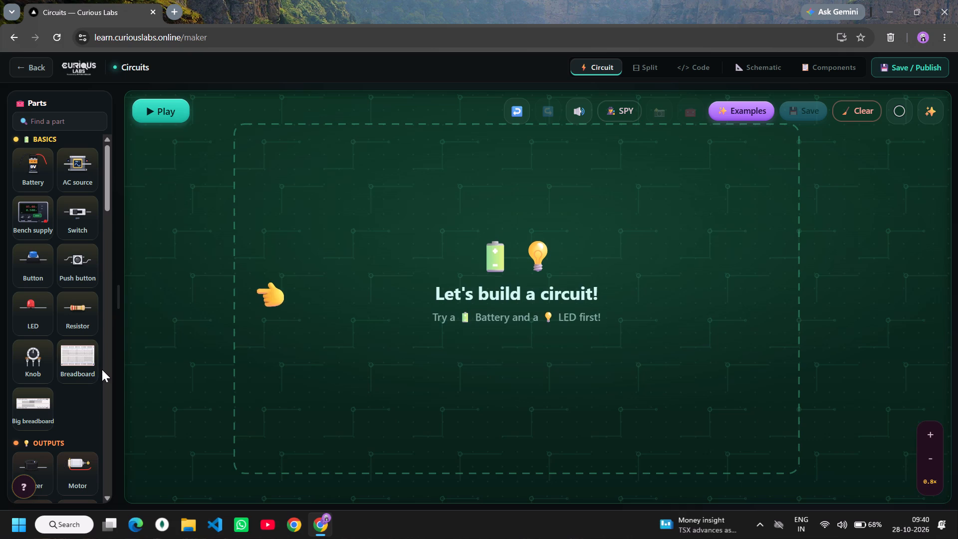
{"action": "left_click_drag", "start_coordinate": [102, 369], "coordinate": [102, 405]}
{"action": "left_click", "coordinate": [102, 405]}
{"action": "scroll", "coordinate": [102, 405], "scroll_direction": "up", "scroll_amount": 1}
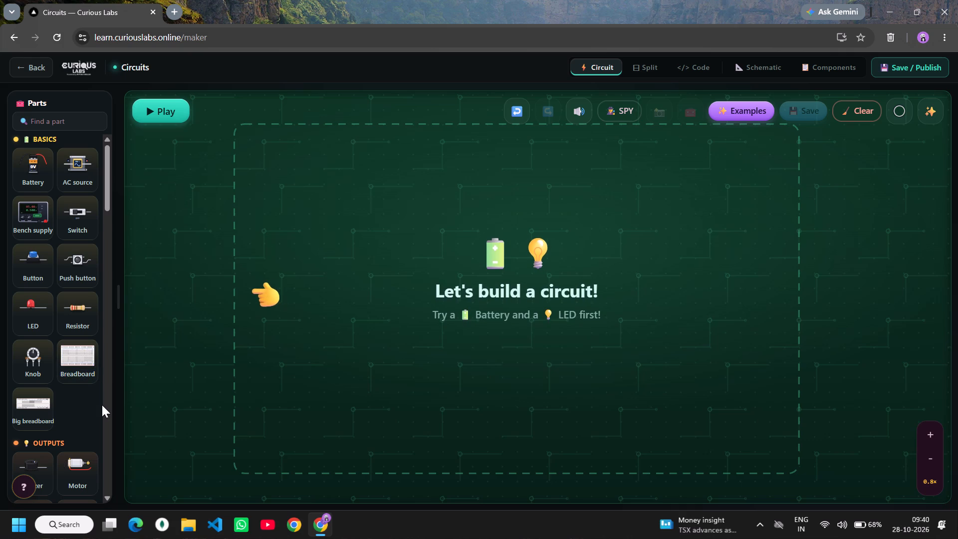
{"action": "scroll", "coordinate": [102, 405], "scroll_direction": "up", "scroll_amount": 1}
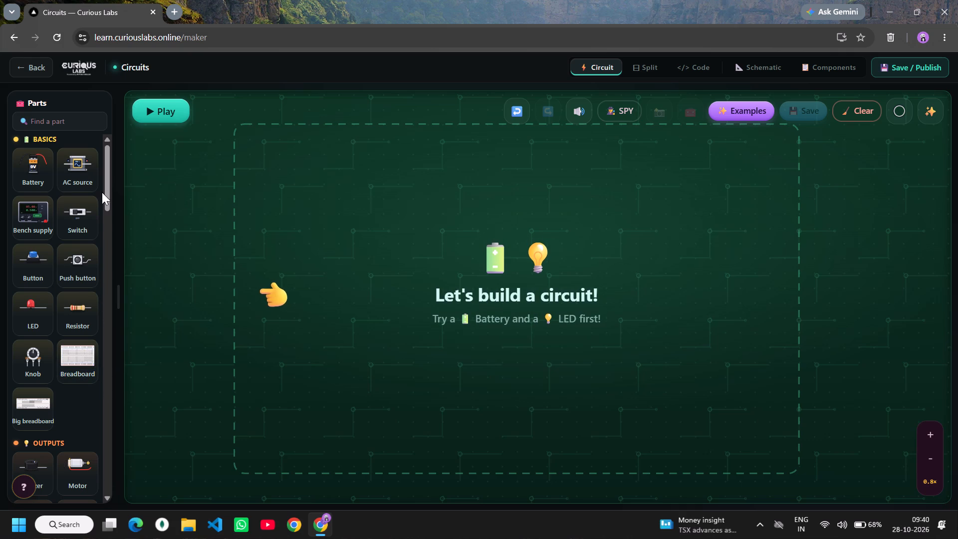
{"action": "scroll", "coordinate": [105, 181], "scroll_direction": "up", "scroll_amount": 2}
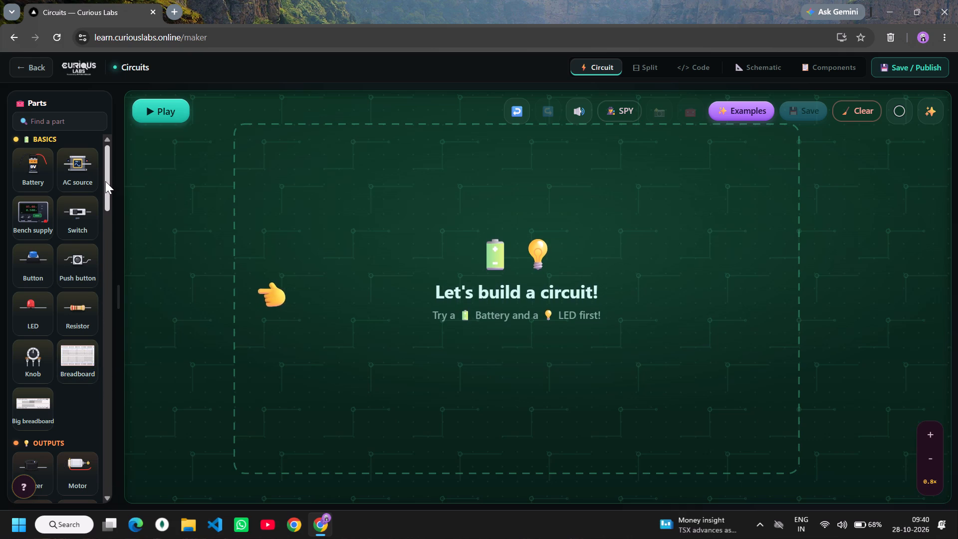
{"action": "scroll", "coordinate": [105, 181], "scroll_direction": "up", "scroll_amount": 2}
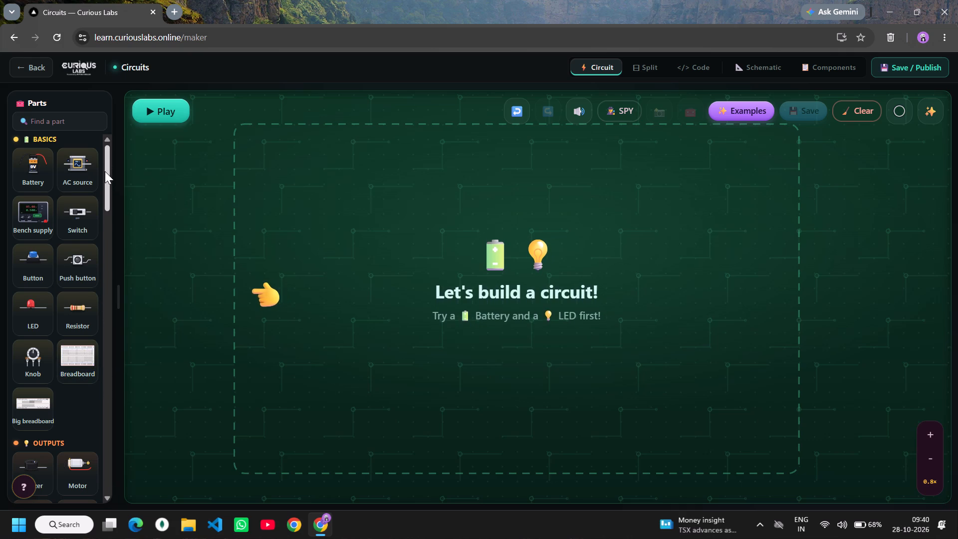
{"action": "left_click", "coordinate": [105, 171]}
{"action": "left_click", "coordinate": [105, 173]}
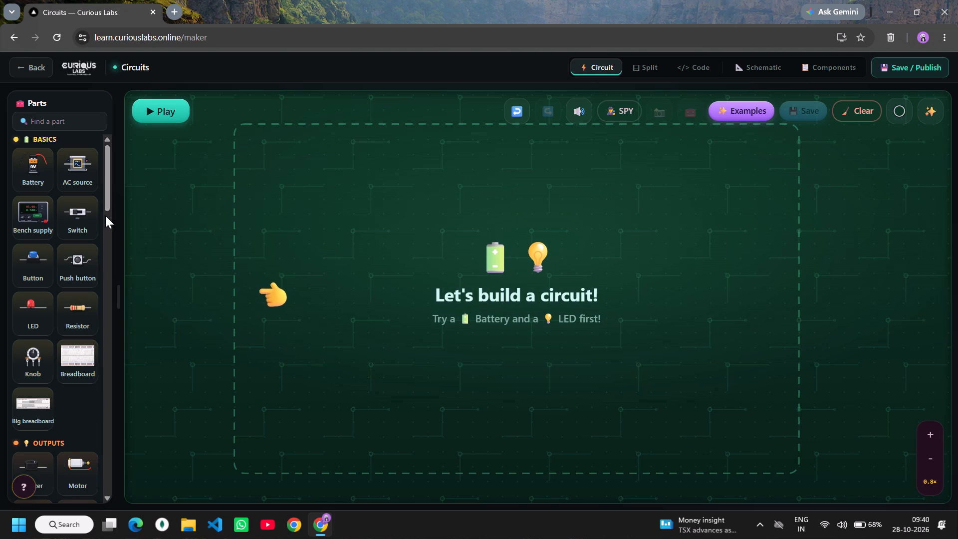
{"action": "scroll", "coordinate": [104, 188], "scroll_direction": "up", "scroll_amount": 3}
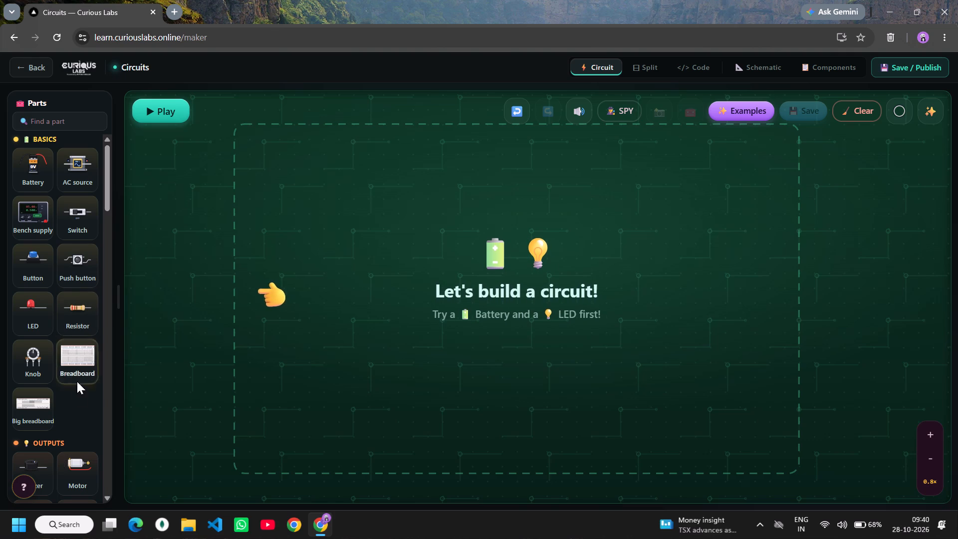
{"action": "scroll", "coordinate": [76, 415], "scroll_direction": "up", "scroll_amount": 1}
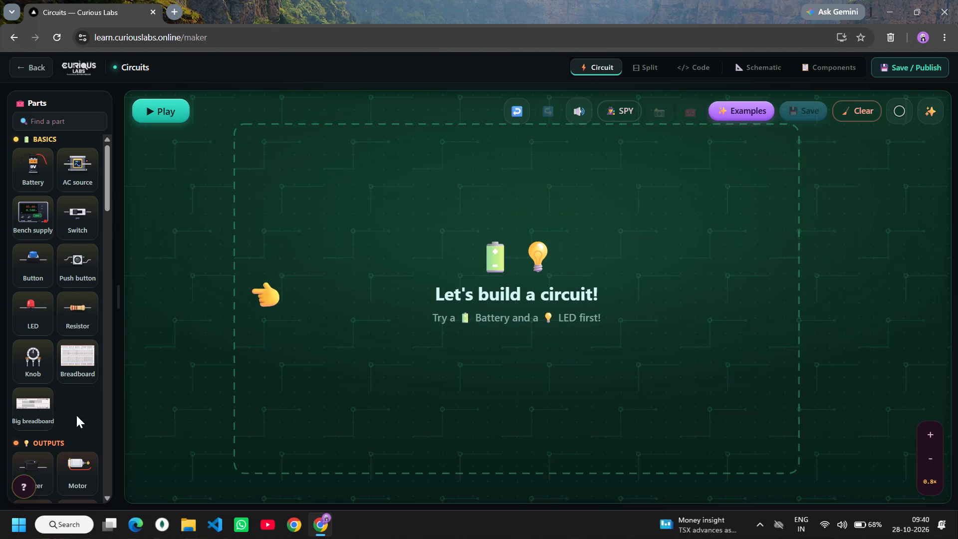
Add an LCD I2C display to the empty board and move it to the board's upper middle.
{"action": "scroll", "coordinate": [76, 415], "scroll_direction": "up", "scroll_amount": 1}
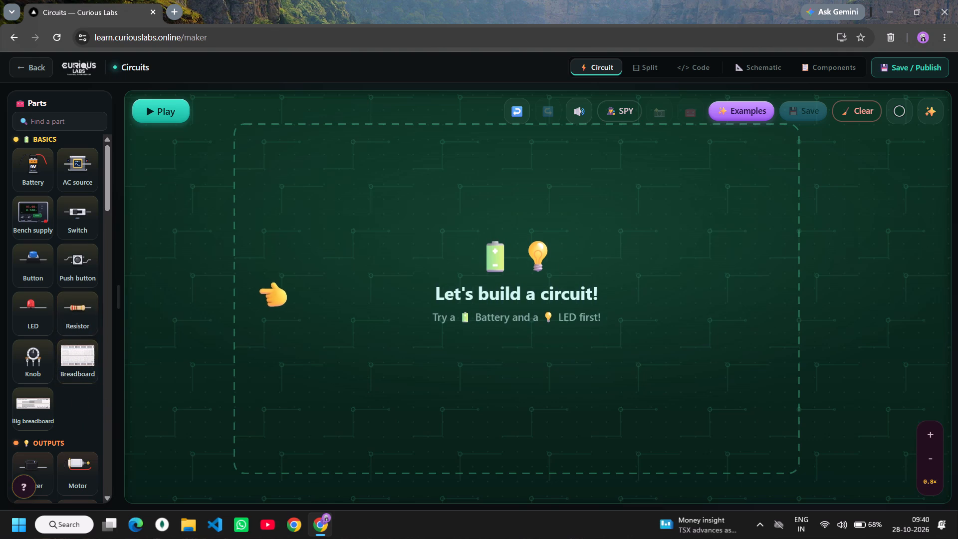
{"action": "left_click", "coordinate": [106, 498]}
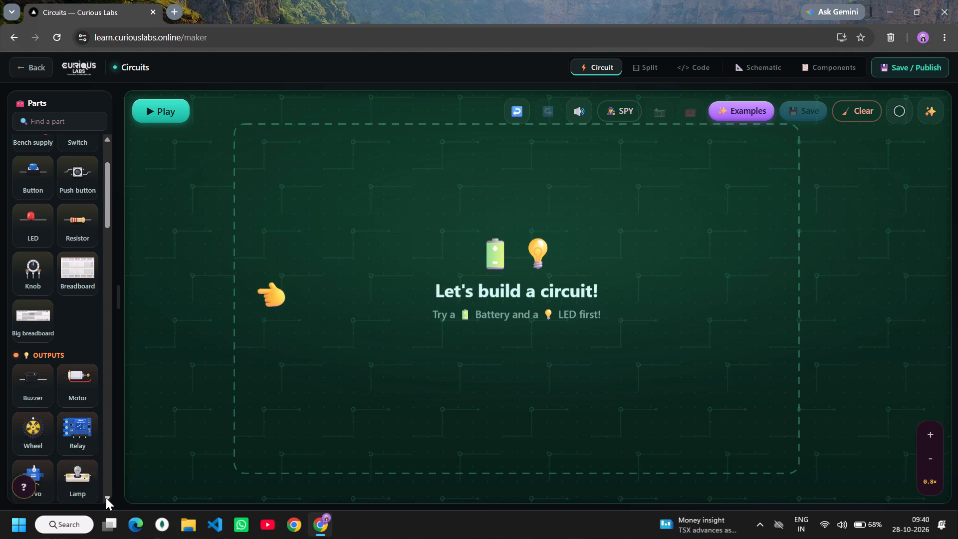
{"action": "left_click", "coordinate": [106, 498]}
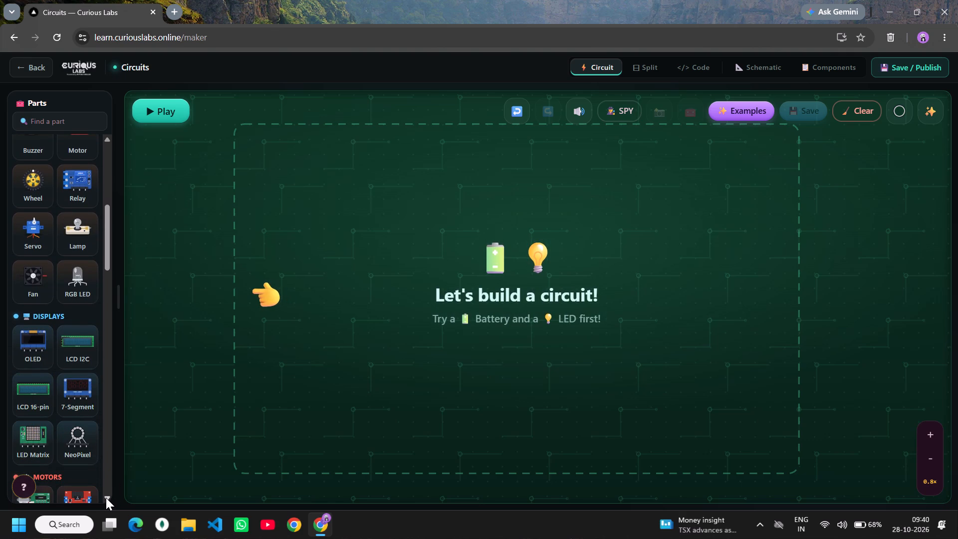
{"action": "left_click", "coordinate": [106, 498]}
{"action": "left_click_drag", "start_coordinate": [106, 498], "coordinate": [61, 362]}
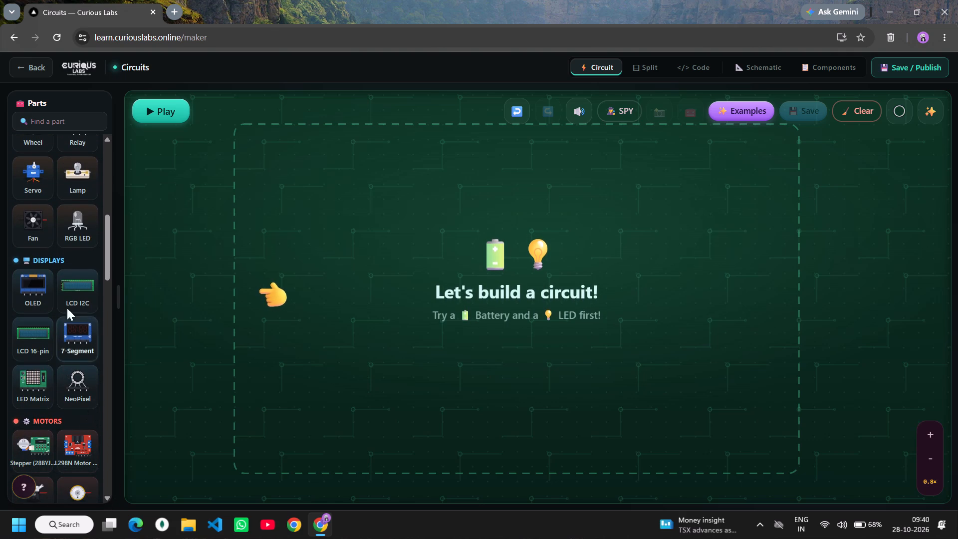
{"action": "left_click", "coordinate": [74, 282]}
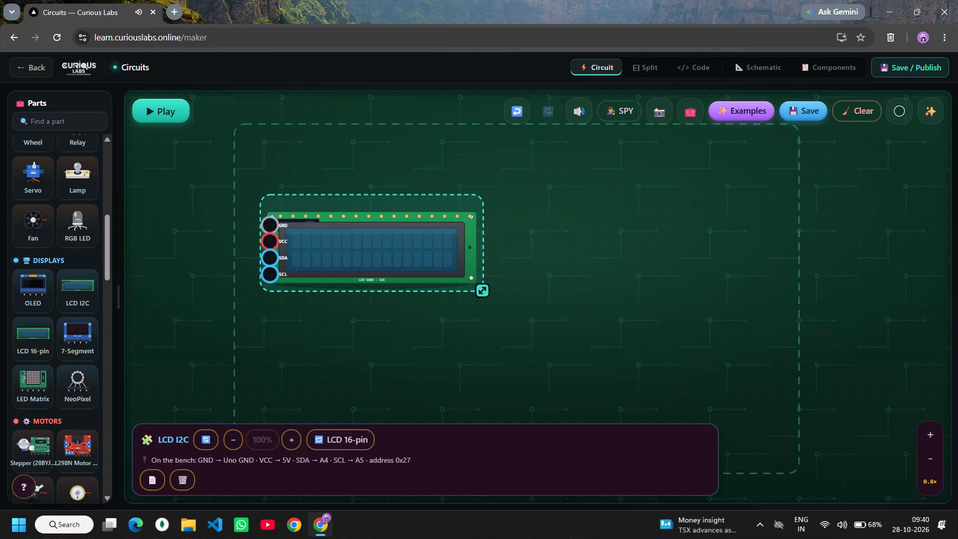
{"action": "left_click_drag", "start_coordinate": [289, 259], "coordinate": [316, 258]}
{"action": "left_click_drag", "start_coordinate": [376, 252], "coordinate": [425, 251]}
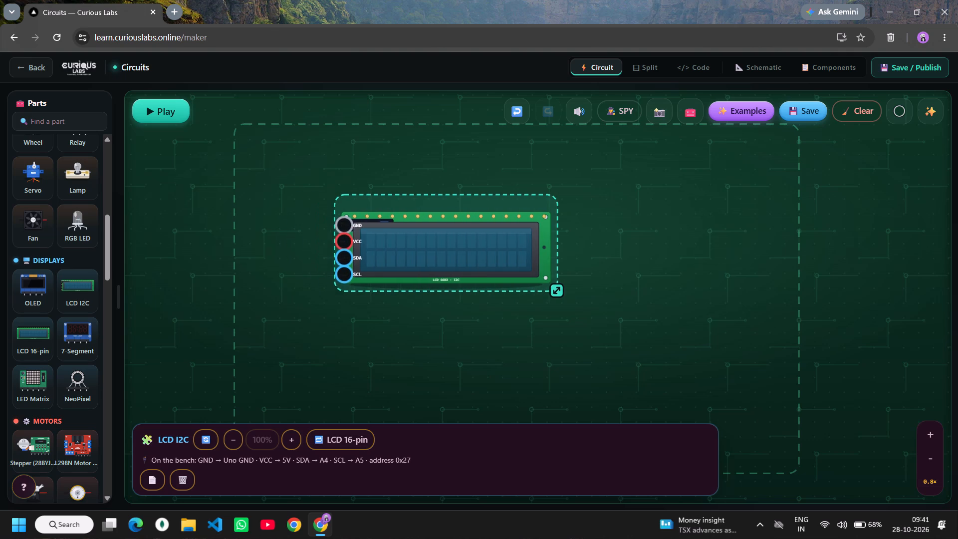
{"action": "left_click_drag", "start_coordinate": [425, 251], "coordinate": [451, 247]}
{"action": "left_click", "coordinate": [177, 293]}
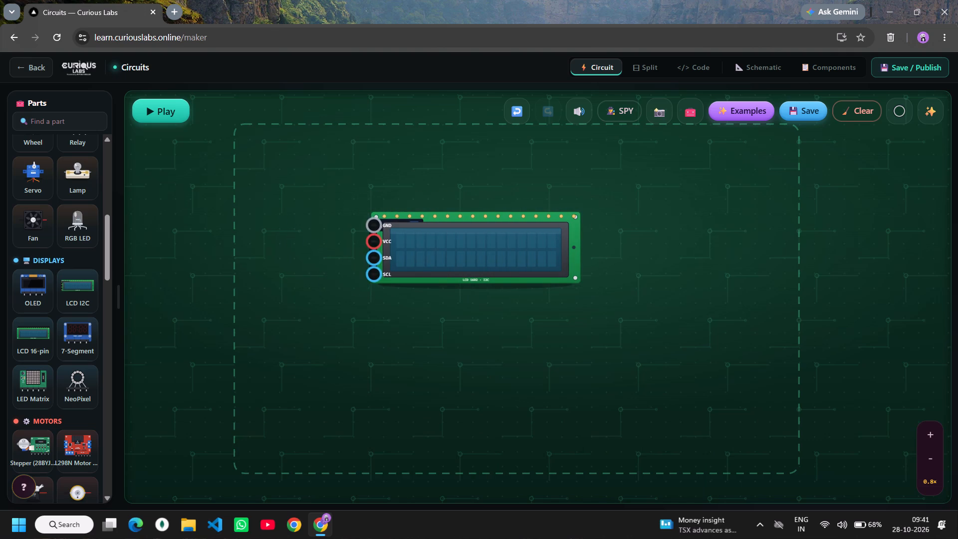
Add an Arduino Uno from the boards category to the circuit.
{"action": "right_click", "coordinate": [105, 497]}
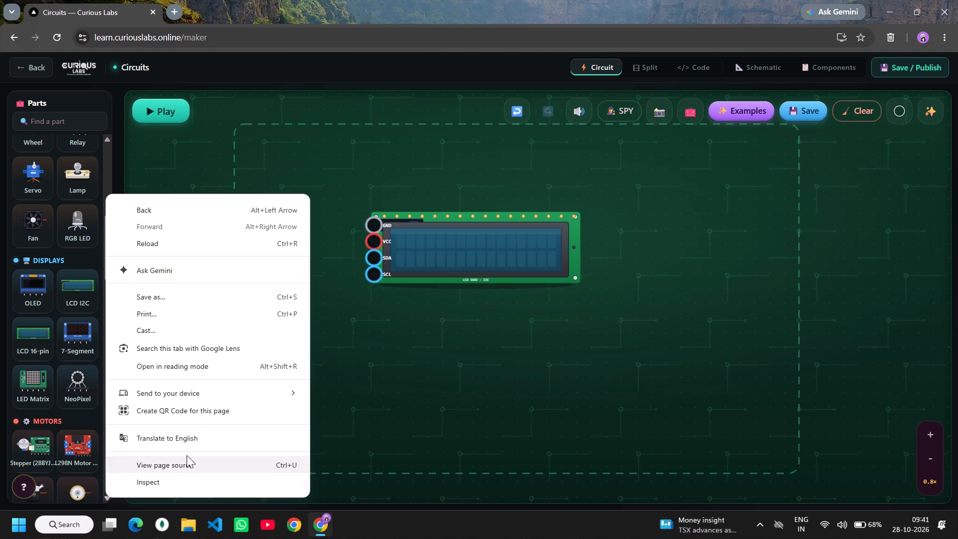
{"action": "left_click", "coordinate": [462, 308]}
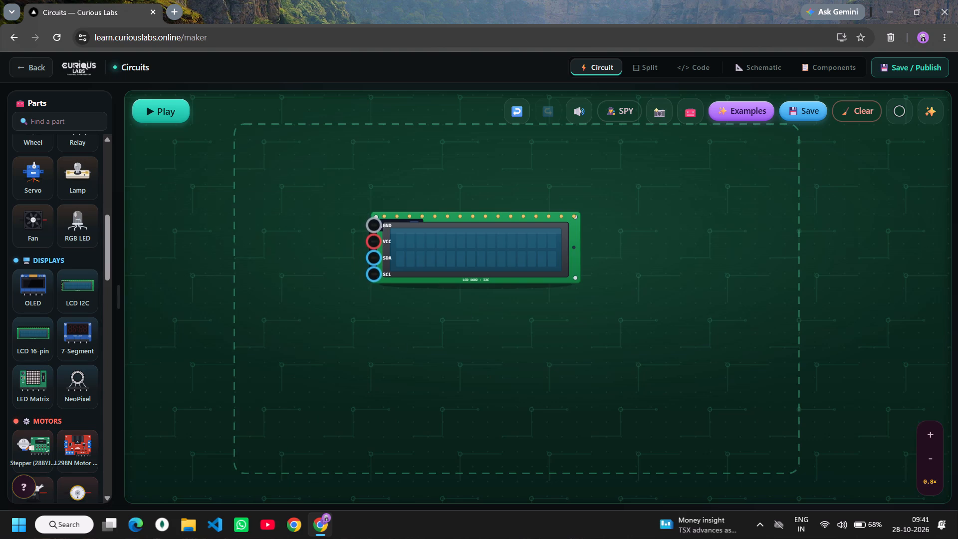
{"action": "left_click", "coordinate": [105, 489]}
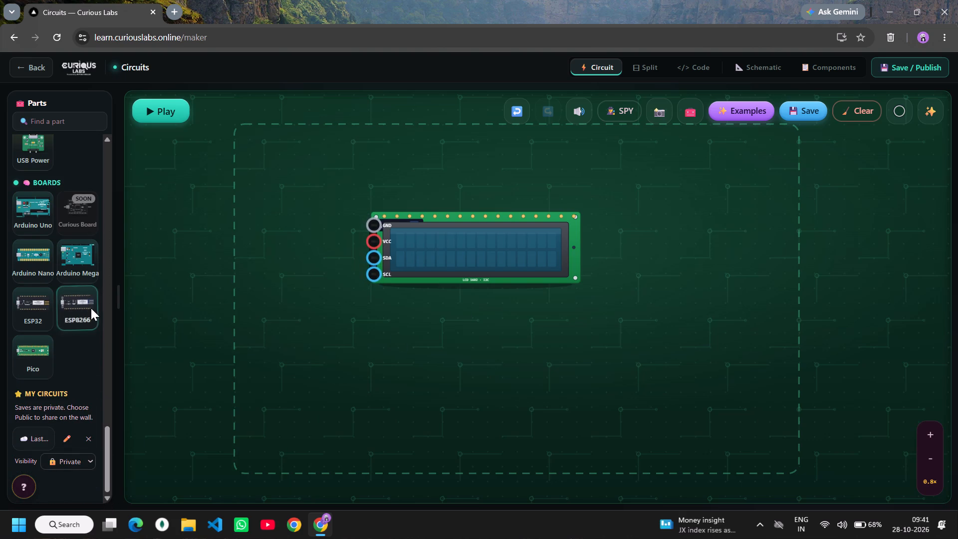
{"action": "left_click", "coordinate": [32, 202]}
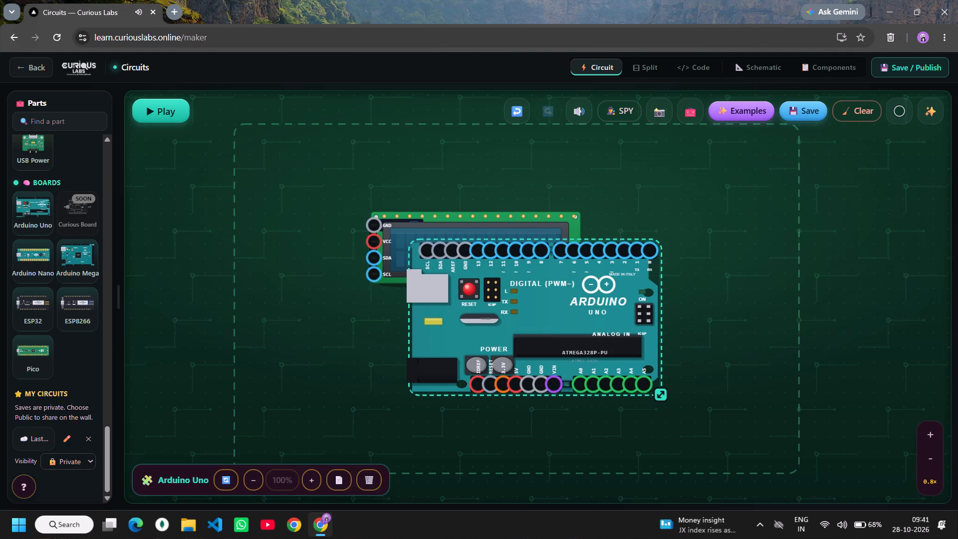
{"action": "left_click", "coordinate": [169, 229]}
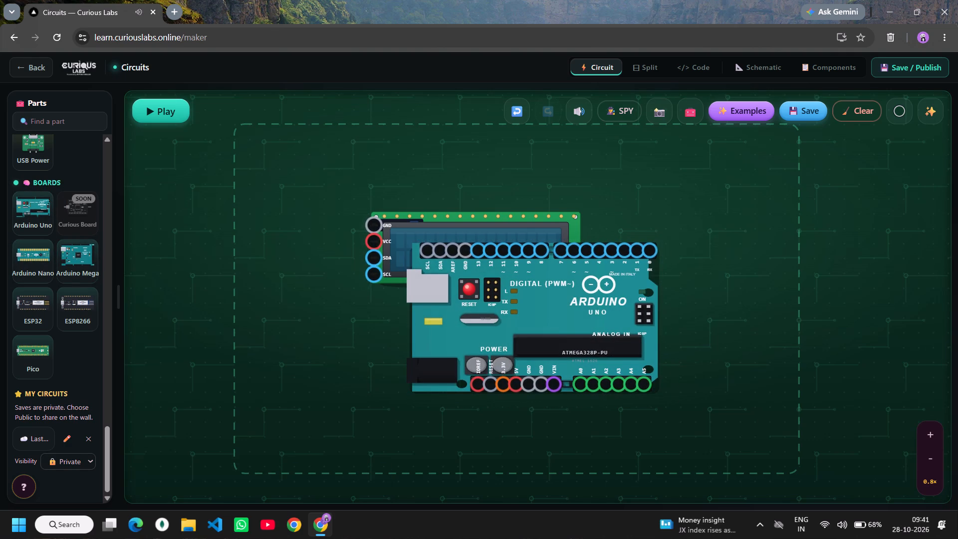
Find the DHT11 among the sensor parts and add it to the circuit.
{"action": "left_click", "coordinate": [106, 139]}
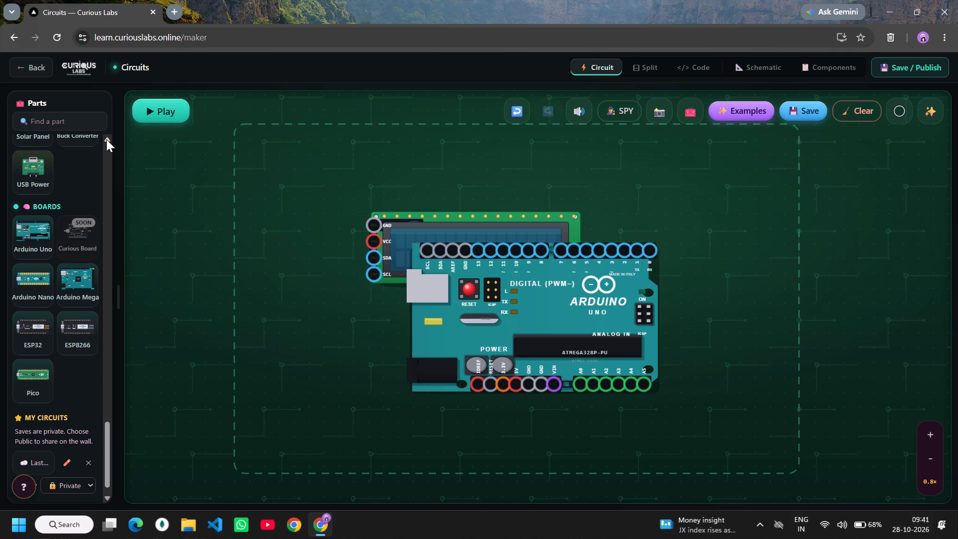
{"action": "left_click", "coordinate": [106, 139]}
{"action": "left_click", "coordinate": [106, 139]}
{"action": "double_click", "coordinate": [106, 139]}
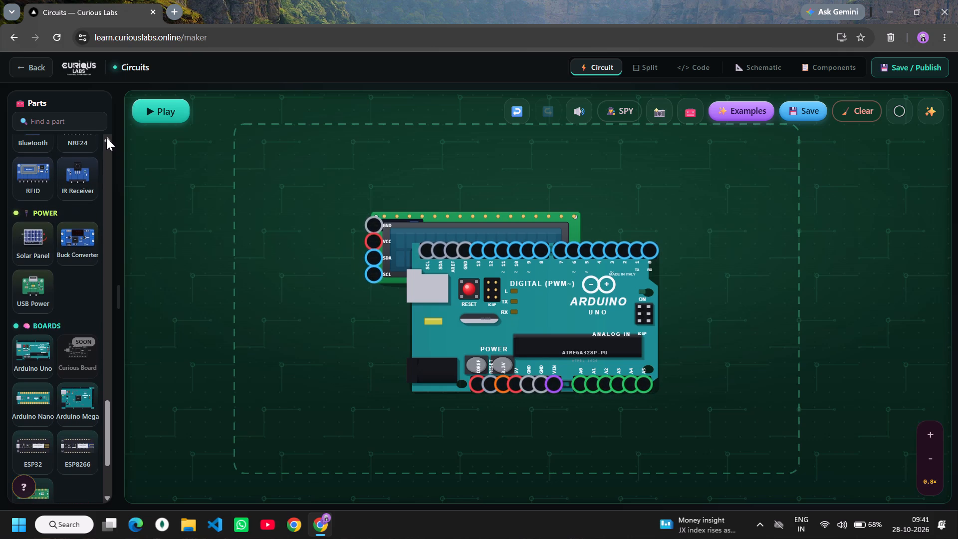
{"action": "left_click", "coordinate": [106, 137]}
{"action": "double_click", "coordinate": [106, 137]}
{"action": "double_click", "coordinate": [106, 137]}
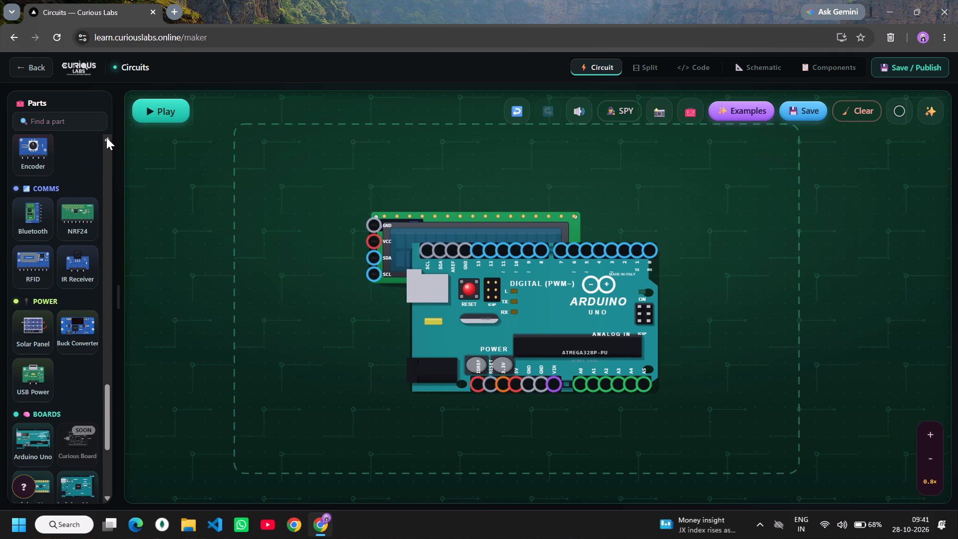
{"action": "left_click", "coordinate": [106, 137]}
{"action": "left_click", "coordinate": [106, 137]}
{"action": "left_click", "coordinate": [106, 137]}
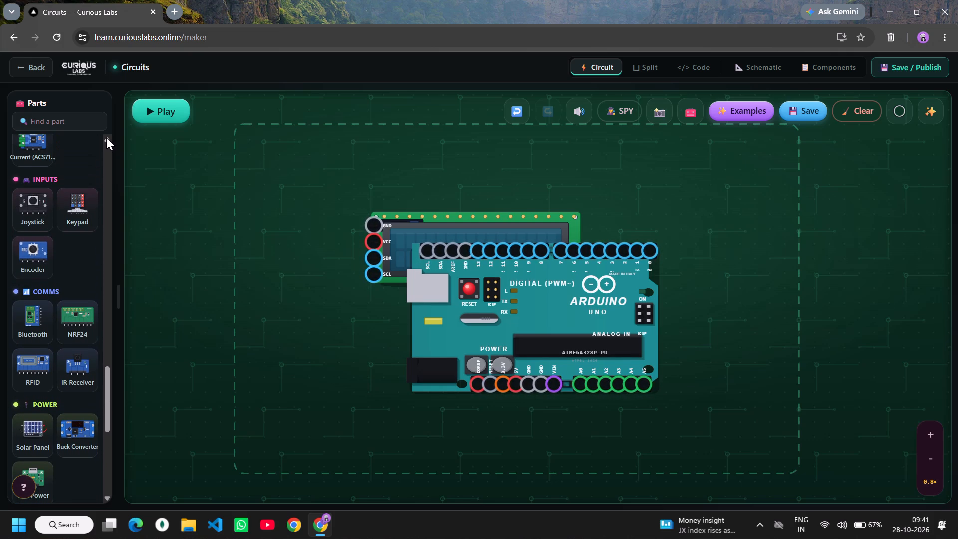
{"action": "left_click", "coordinate": [106, 137]}
{"action": "left_click", "coordinate": [106, 134]}
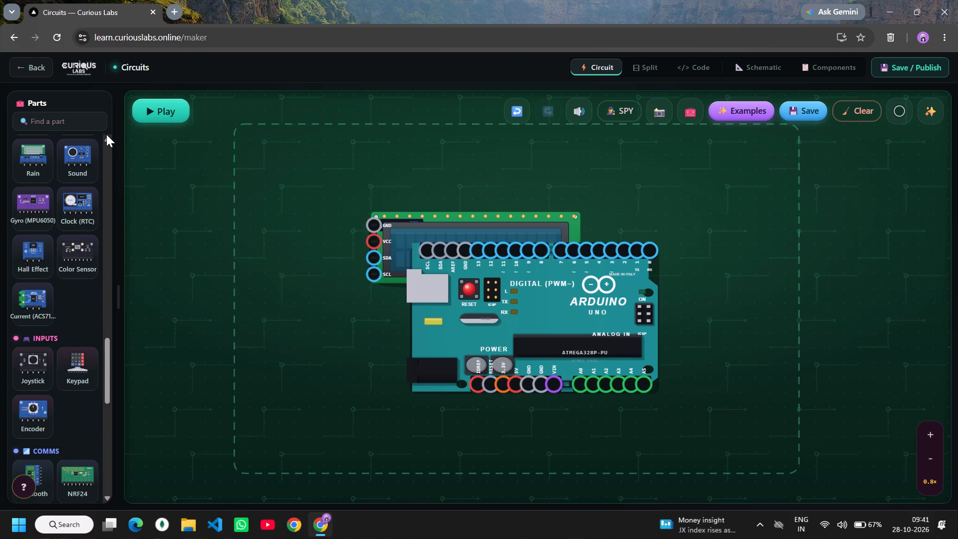
{"action": "left_click", "coordinate": [106, 134]}
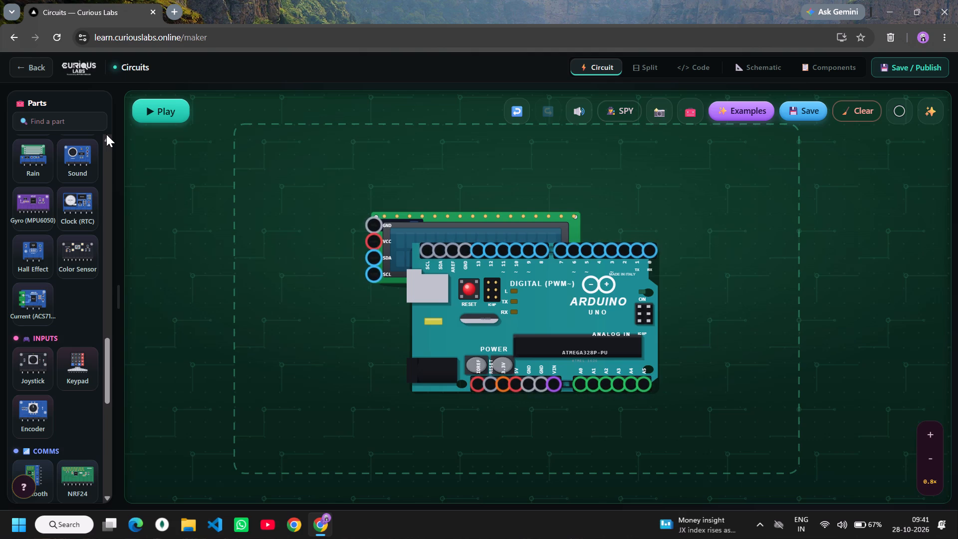
{"action": "left_click", "coordinate": [106, 139]}
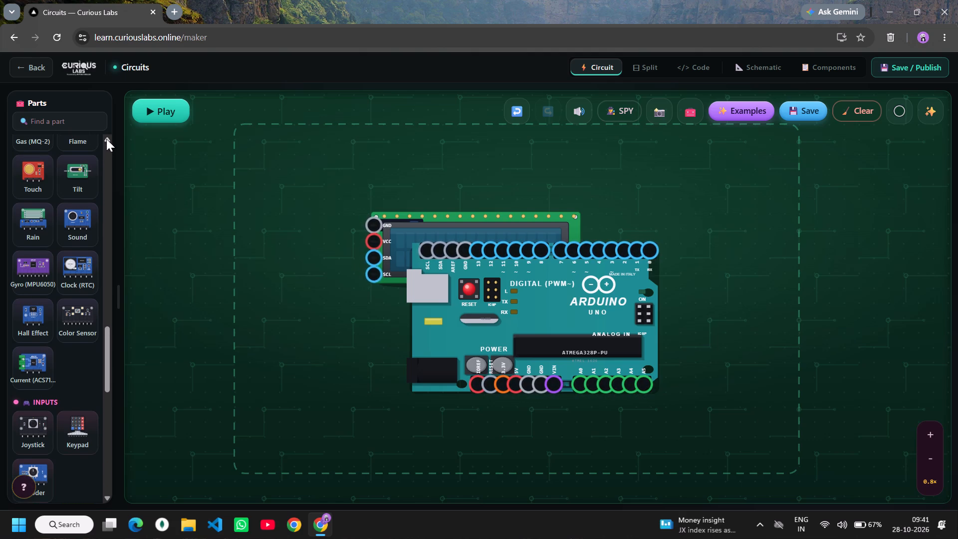
{"action": "left_click", "coordinate": [106, 139]}
{"action": "left_click", "coordinate": [106, 139]}
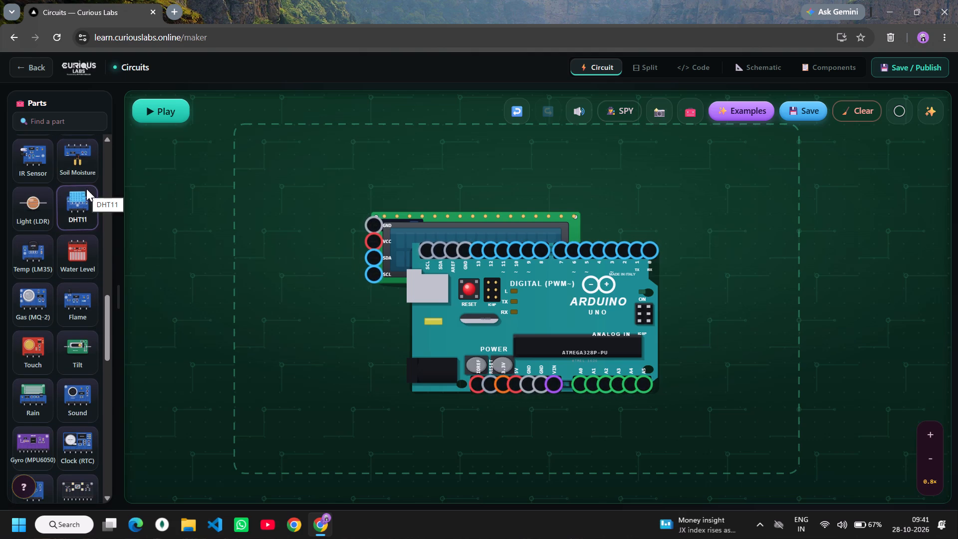
{"action": "left_click", "coordinate": [66, 214]}
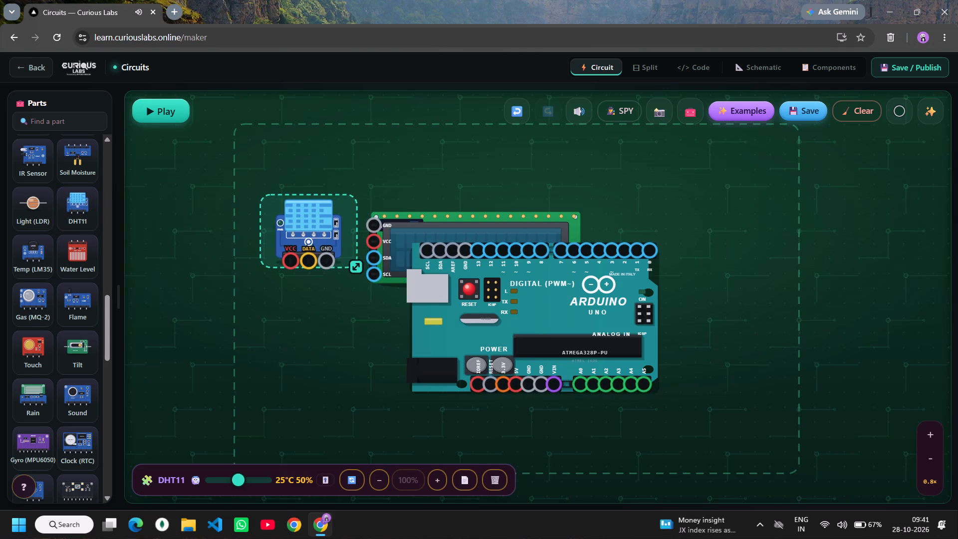
{"action": "left_click", "coordinate": [251, 270]}
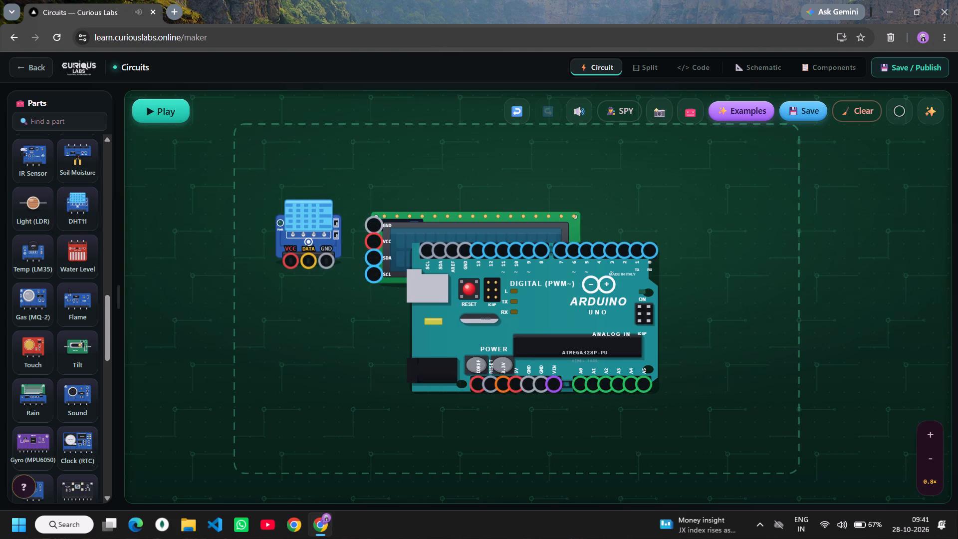
Move the Arduino Uno off the LCD so that it sits just below the DHT11 sensor.
{"action": "left_click", "coordinate": [453, 294]}
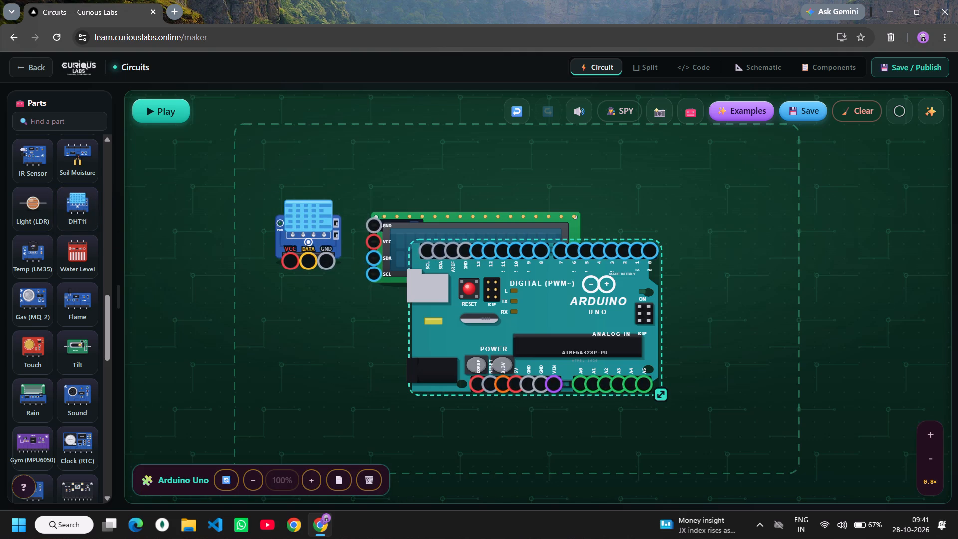
{"action": "left_click_drag", "start_coordinate": [425, 327], "coordinate": [306, 347]}
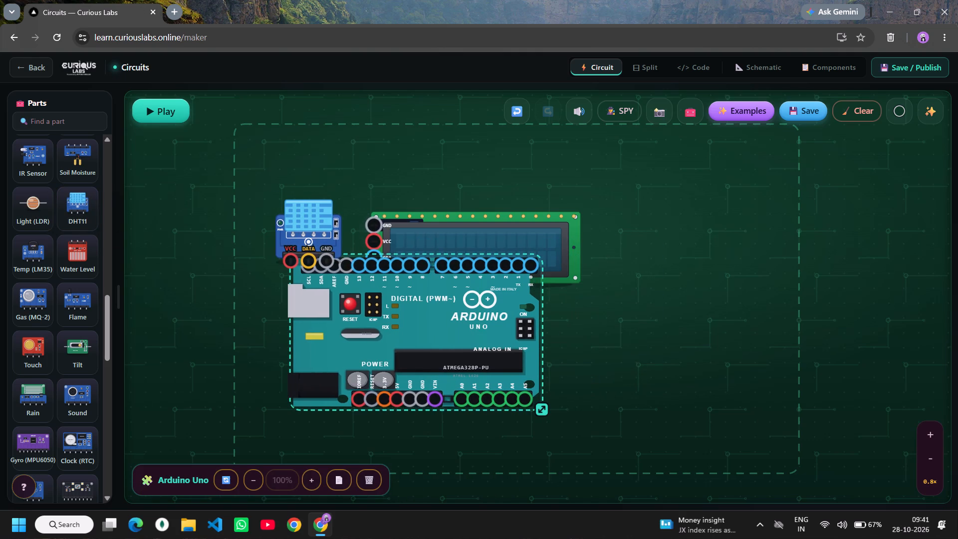
{"action": "left_click_drag", "start_coordinate": [339, 334], "coordinate": [316, 347]}
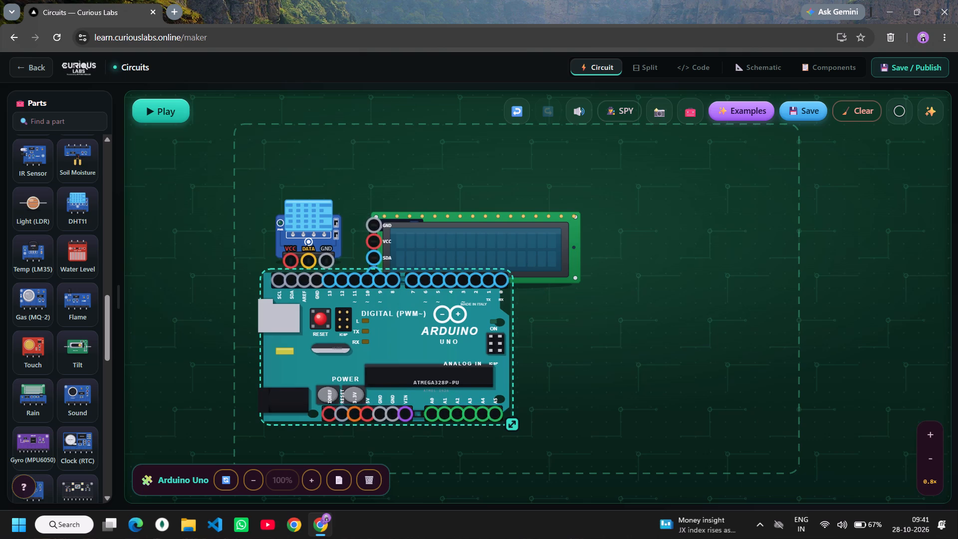
{"action": "left_click", "coordinate": [617, 285]}
Move the LCD I2C display up and away from the Arduino Uno, leaving its four pins clear.
{"action": "left_click", "coordinate": [552, 251]}
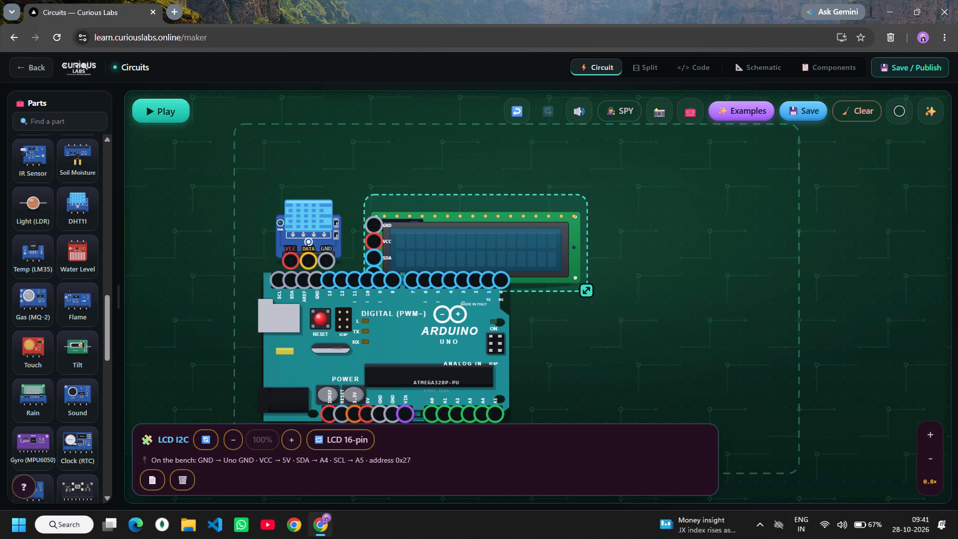
{"action": "left_click", "coordinate": [518, 243]}
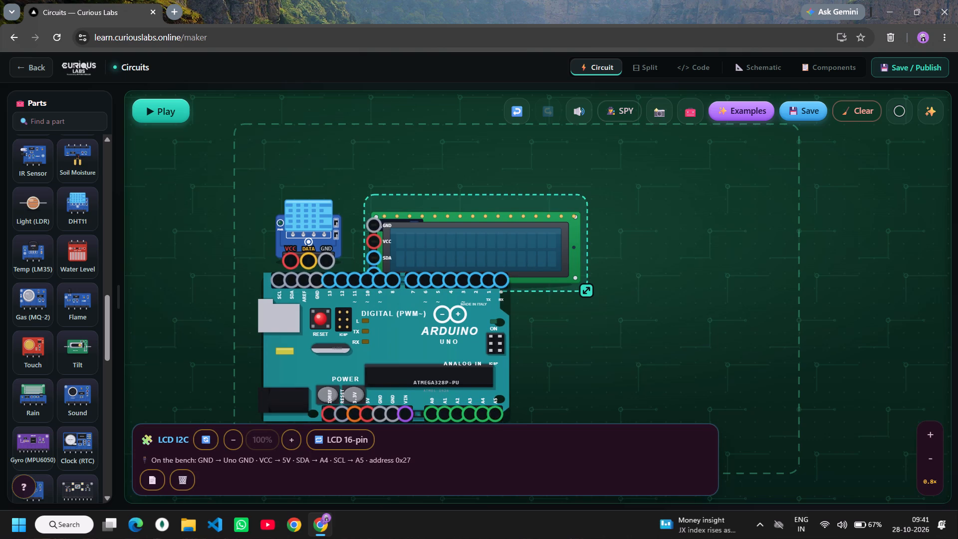
{"action": "left_click", "coordinate": [465, 251]}
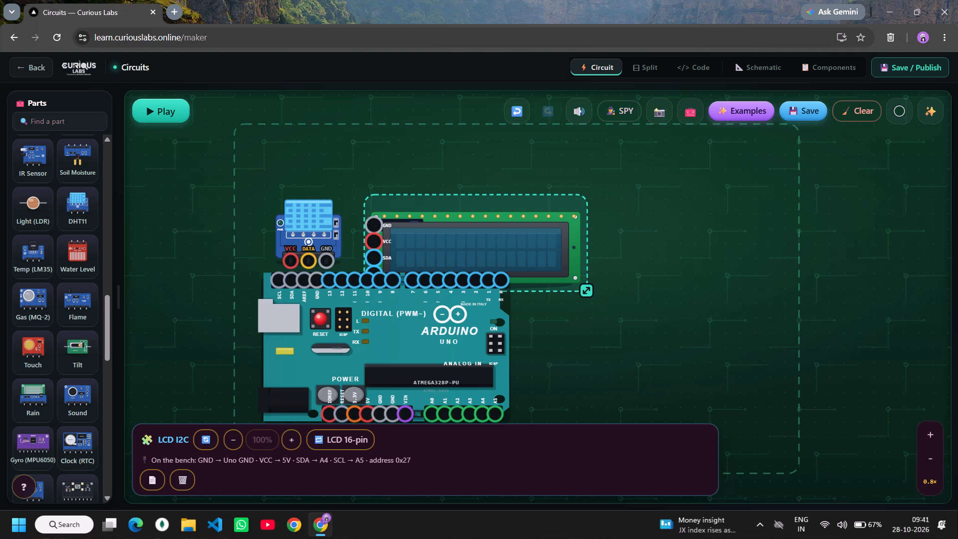
{"action": "left_click", "coordinate": [599, 318]}
{"action": "left_click_drag", "start_coordinate": [499, 246], "coordinate": [610, 211]}
{"action": "left_click", "coordinate": [611, 296]}
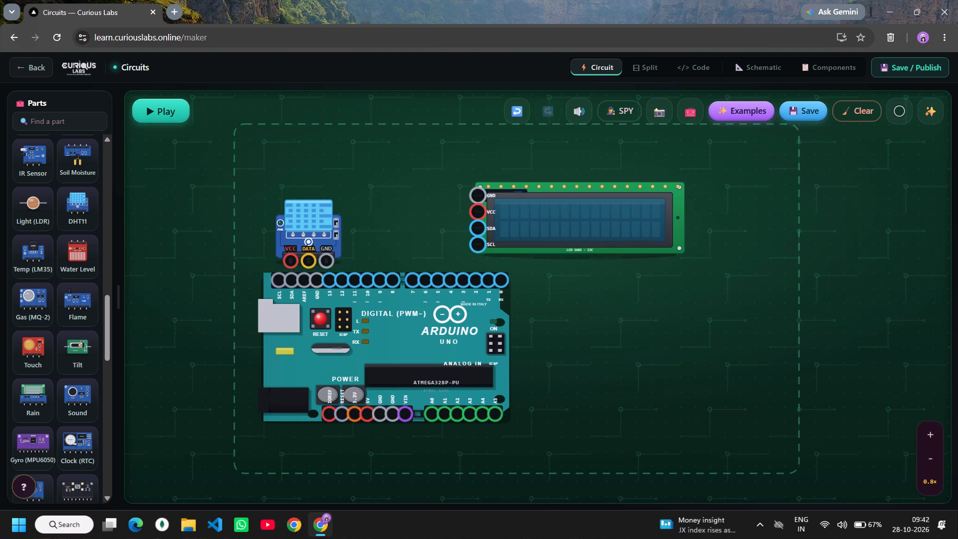
Move the DHT11 sensor up to leave a wiring gap above the Arduino Uno.
{"action": "left_click_drag", "start_coordinate": [310, 223], "coordinate": [308, 187]}
{"action": "left_click", "coordinate": [413, 168]}
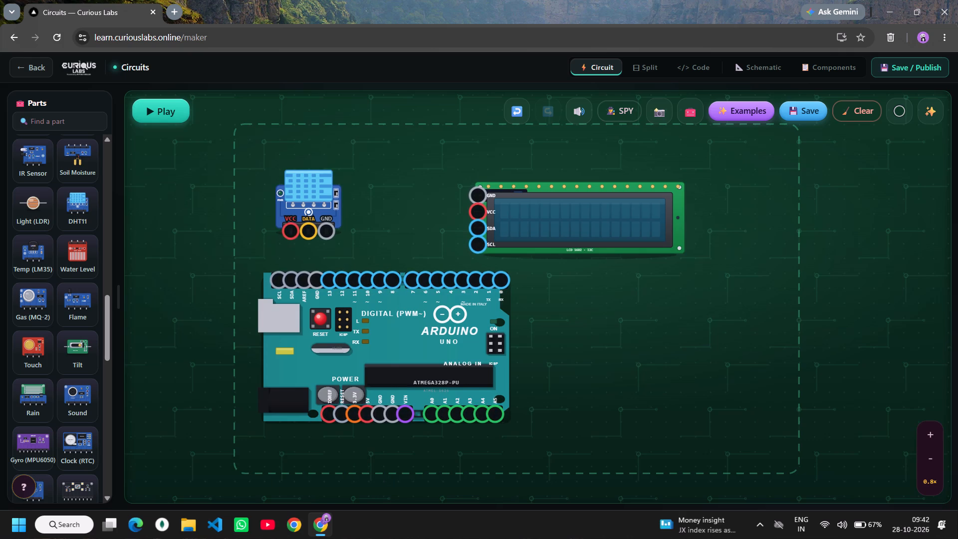
{"action": "scroll", "coordinate": [413, 168], "scroll_direction": "right", "scroll_amount": 1}
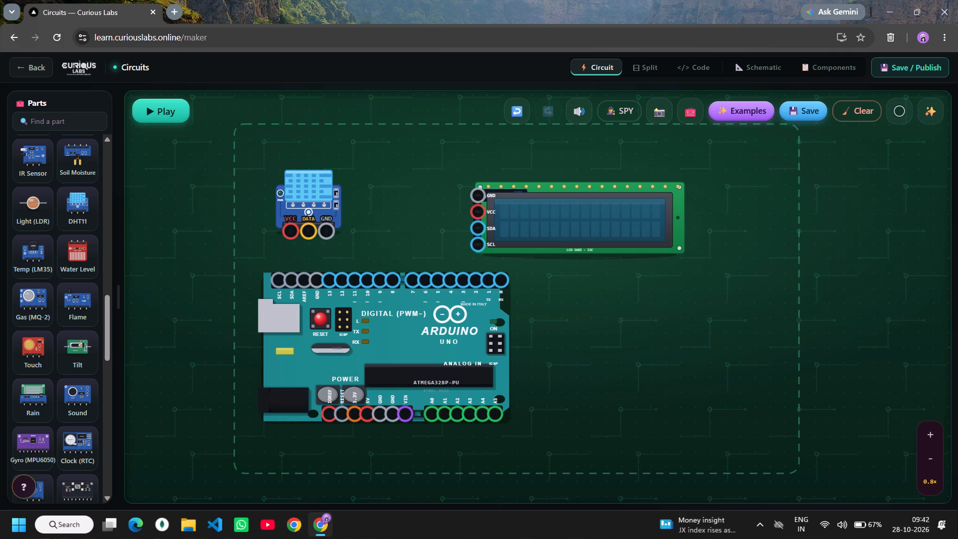
Wire the DHT11's VCC pin to the Arduino Uno's 5V pin.
{"action": "left_click", "coordinate": [288, 232]}
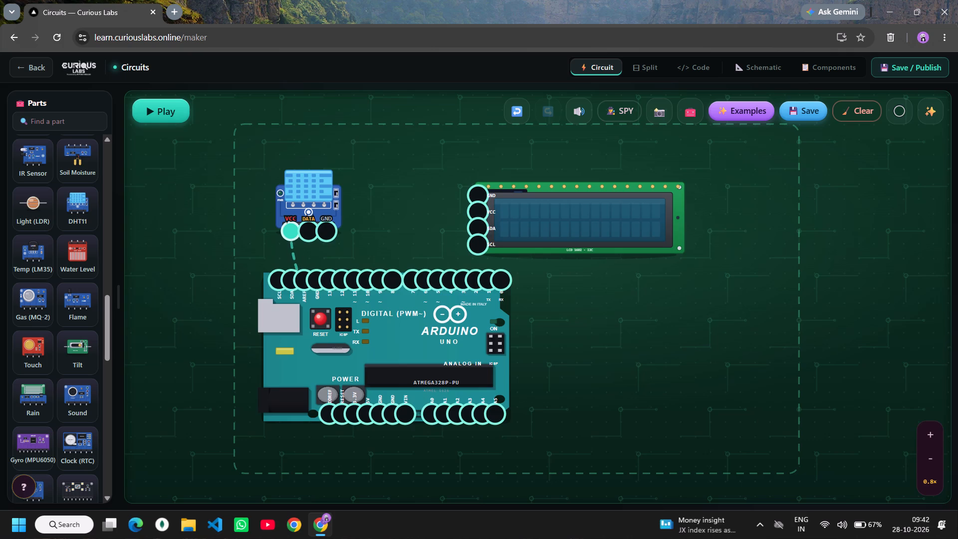
{"action": "right_click", "coordinate": [367, 411]}
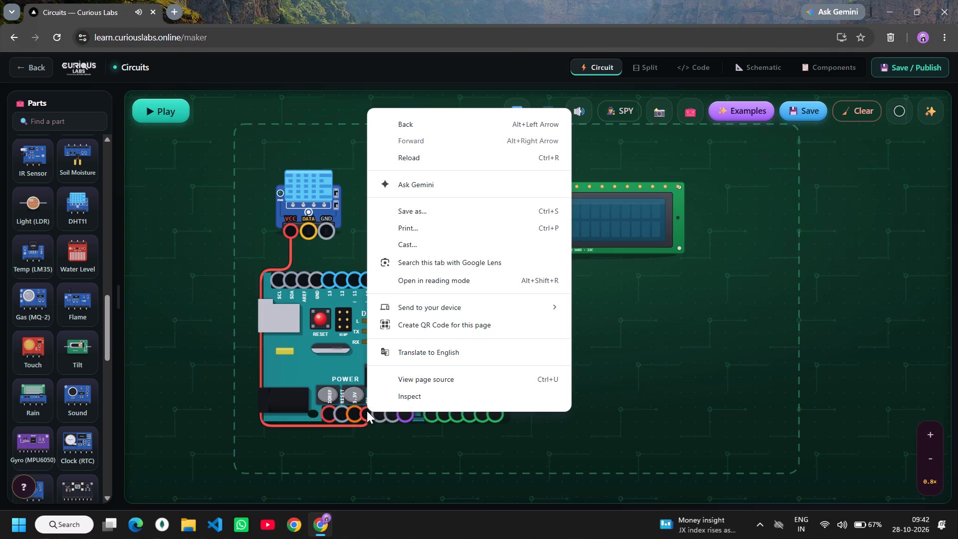
{"action": "double_click", "coordinate": [619, 389]}
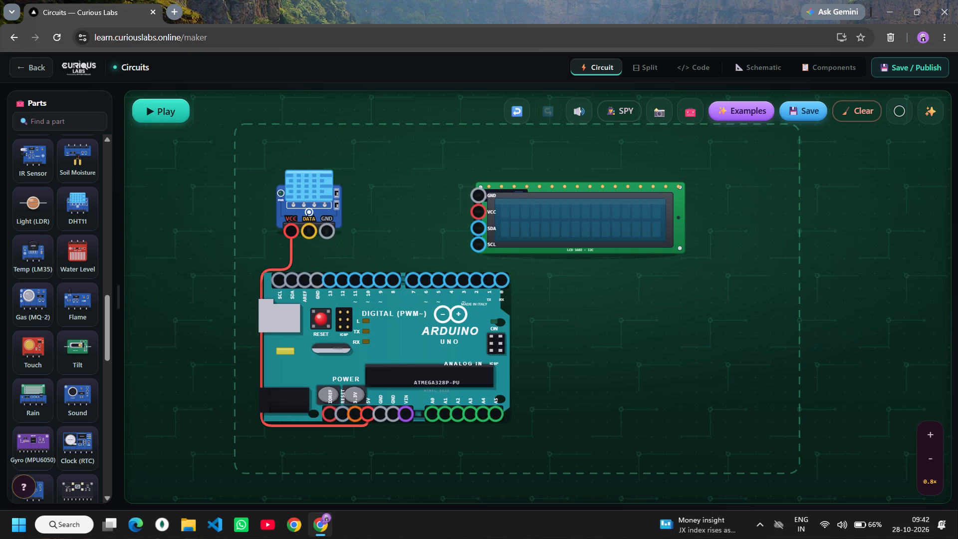
Wire the DHT11's DATA pin to Arduino Uno digital pin 7 and its GND pin to the GND beside 5V.
{"action": "left_click", "coordinate": [310, 232]}
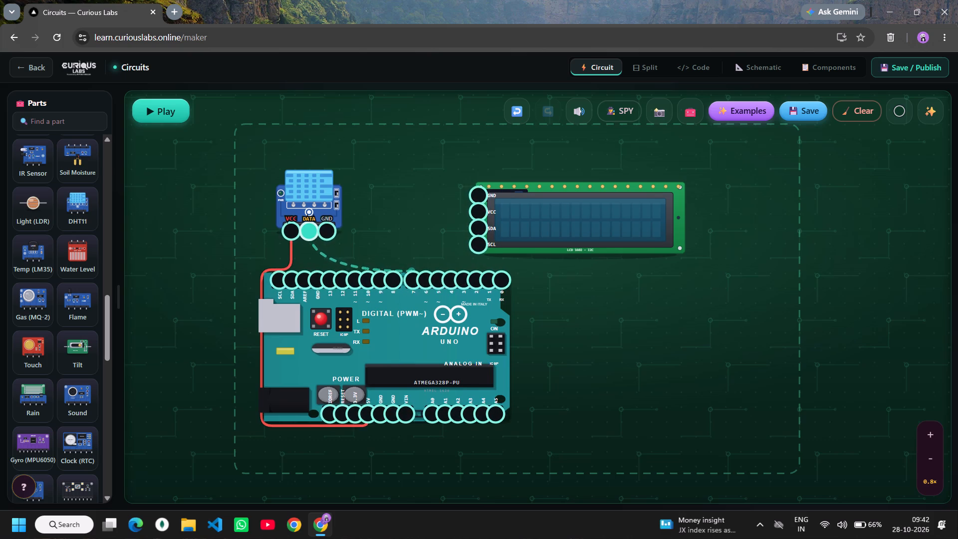
{"action": "left_click", "coordinate": [412, 279]}
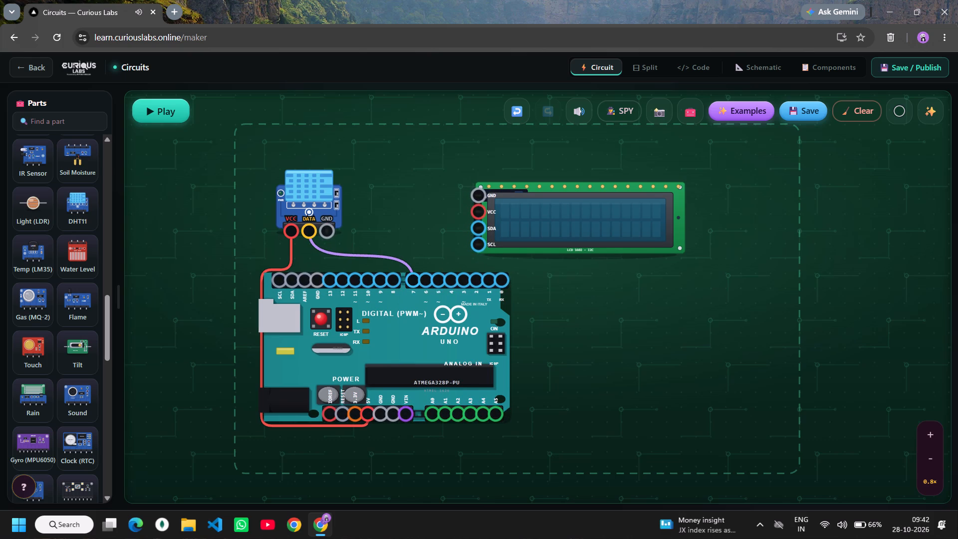
{"action": "left_click", "coordinate": [330, 231]}
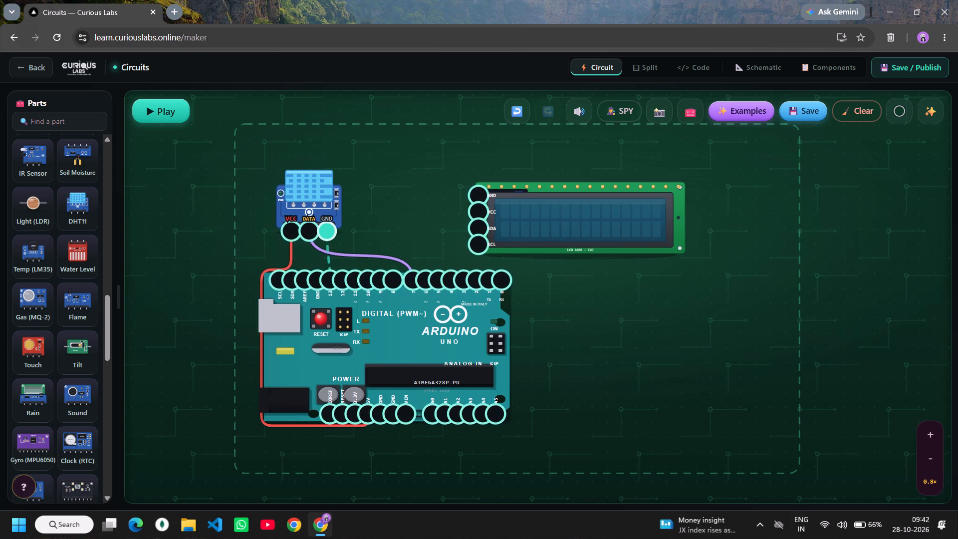
{"action": "left_click", "coordinate": [379, 412]}
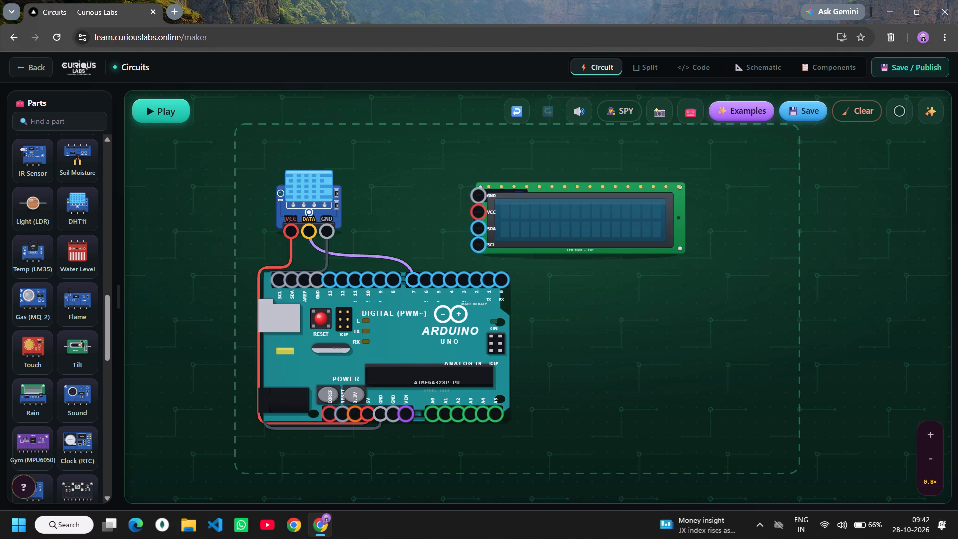
Wire the LCD's VCC pin to the Arduino Uno's 5V pin and its GND pin to the GND beside pin 13.
{"action": "left_click", "coordinate": [479, 212]}
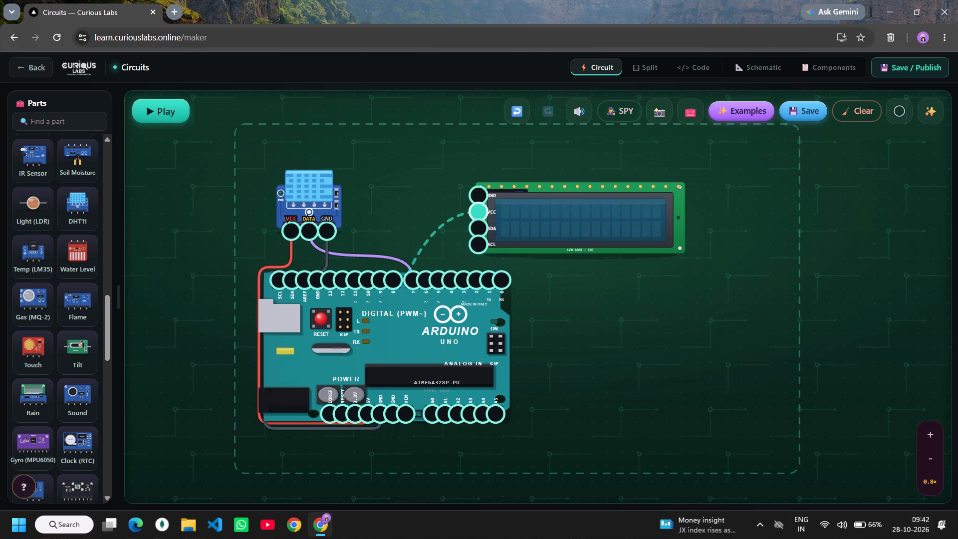
{"action": "left_click", "coordinate": [368, 410]}
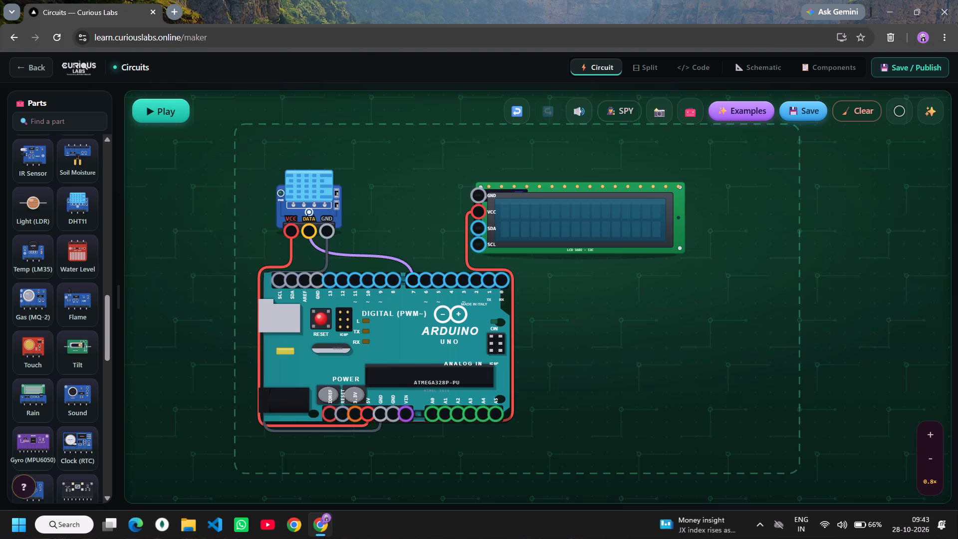
{"action": "left_click", "coordinate": [478, 194]}
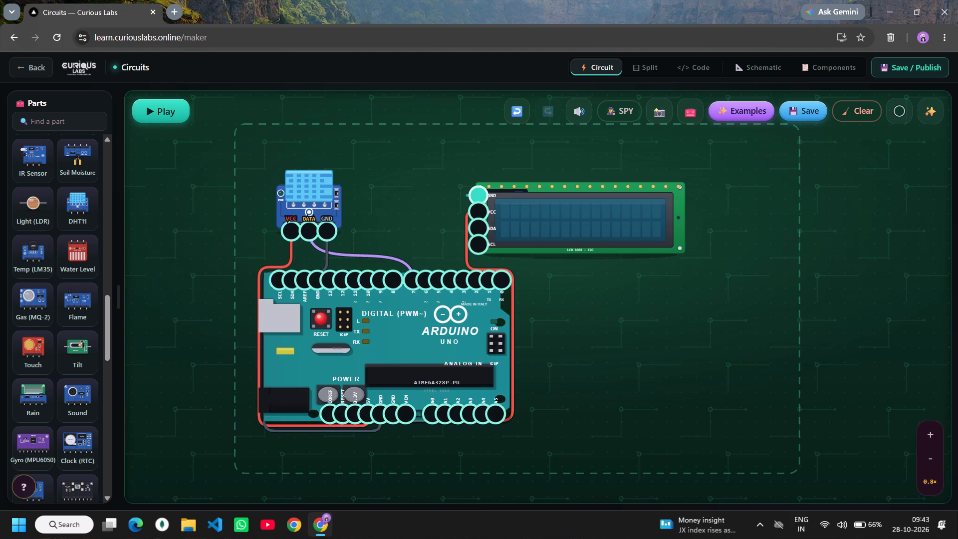
{"action": "left_click", "coordinate": [317, 279]}
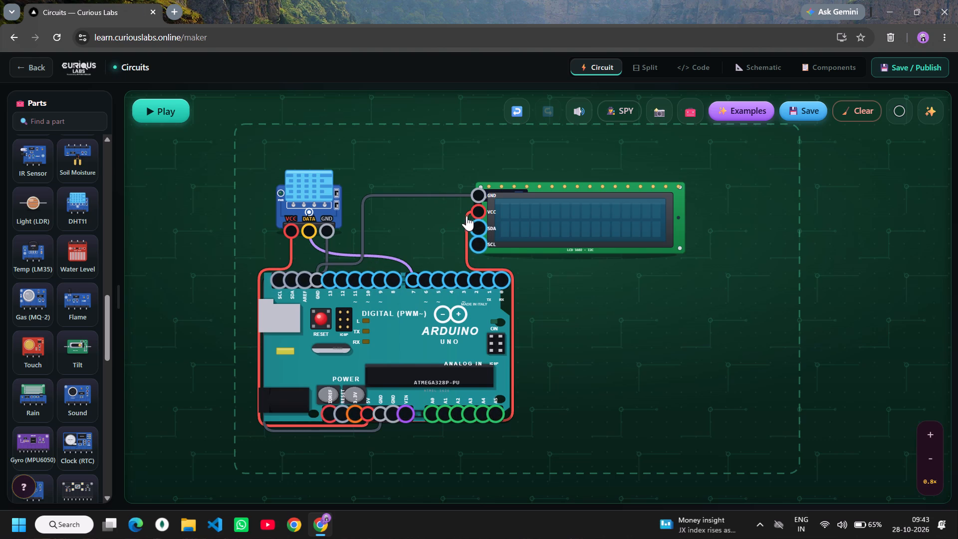
Wire the LCD's SDA pin to Arduino Uno analog pin A4 and its SCL pin to A5.
{"action": "left_click", "coordinate": [478, 230]}
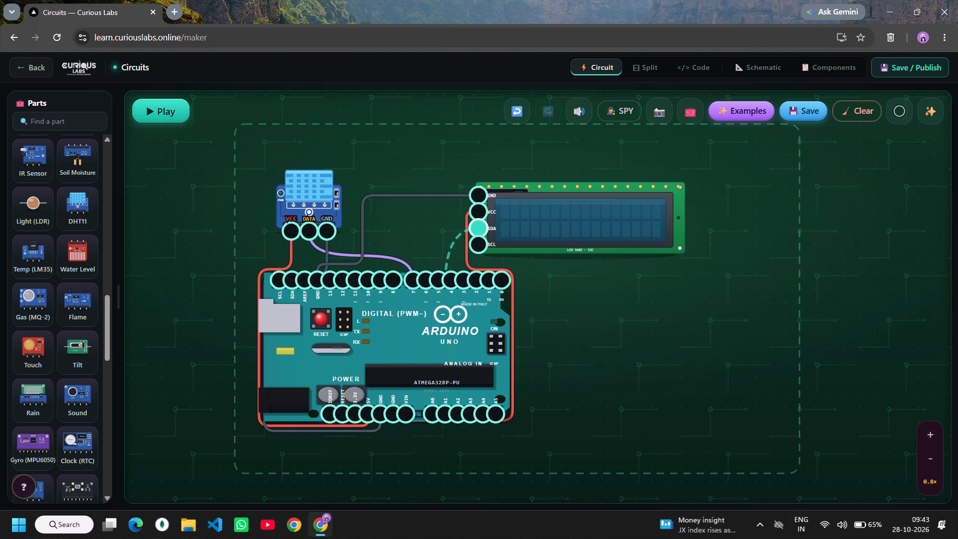
{"action": "right_click", "coordinate": [483, 415]}
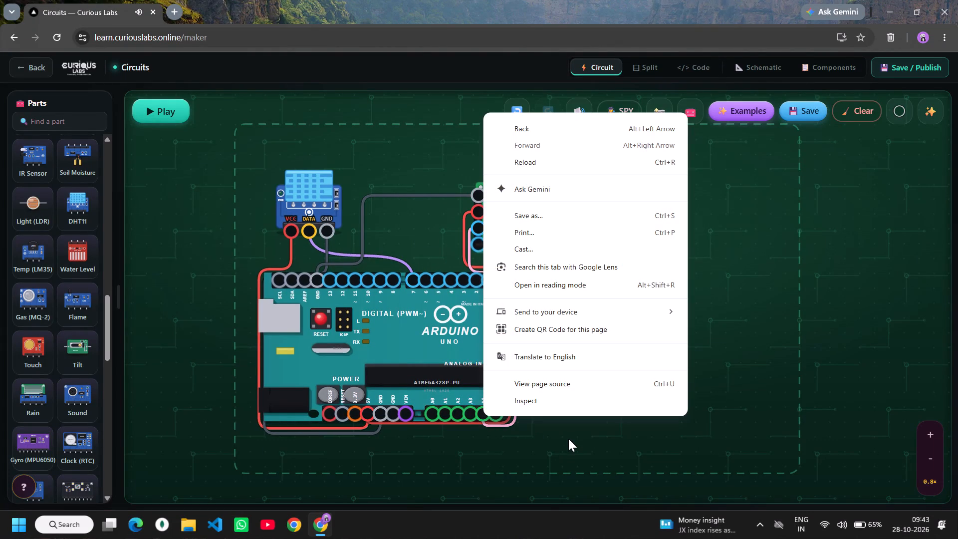
{"action": "left_click", "coordinate": [568, 439]}
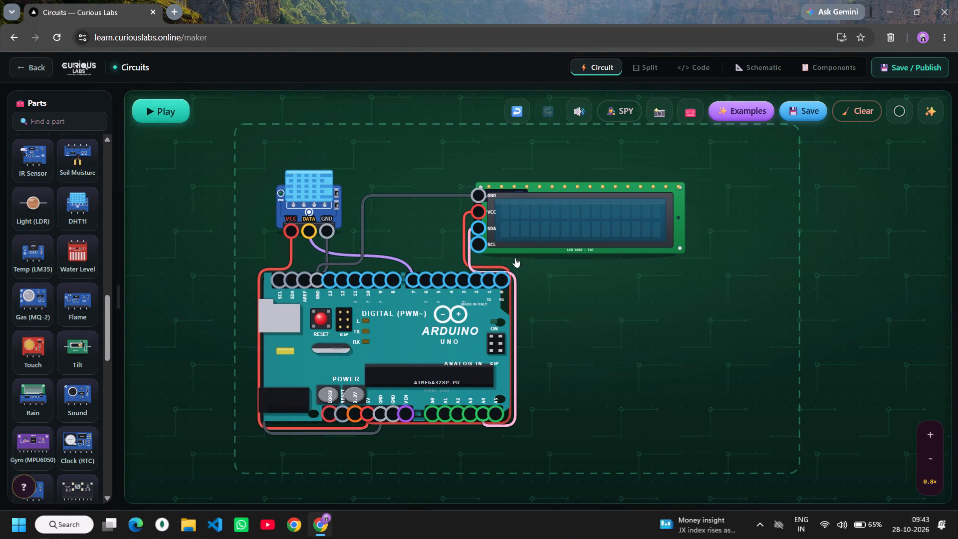
{"action": "left_click", "coordinate": [480, 248]}
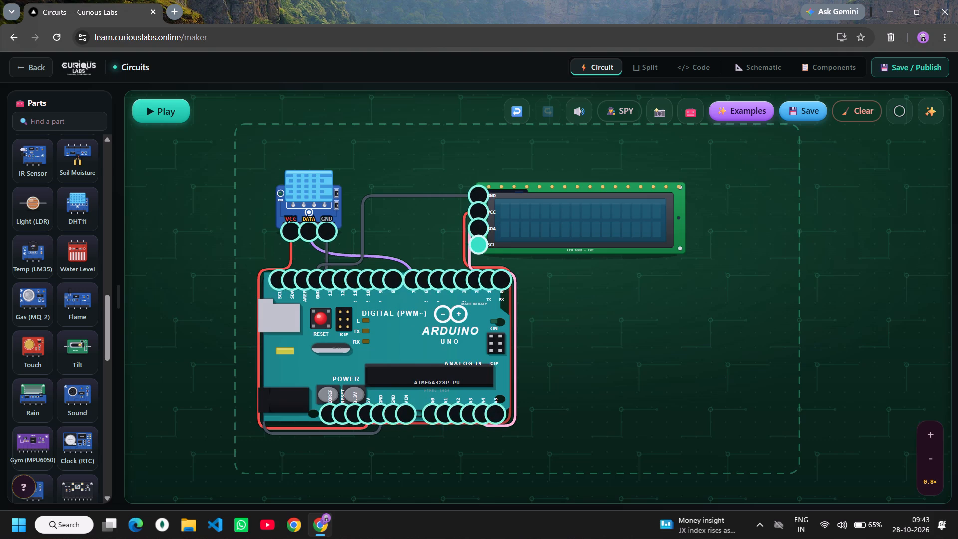
{"action": "left_click", "coordinate": [498, 413]}
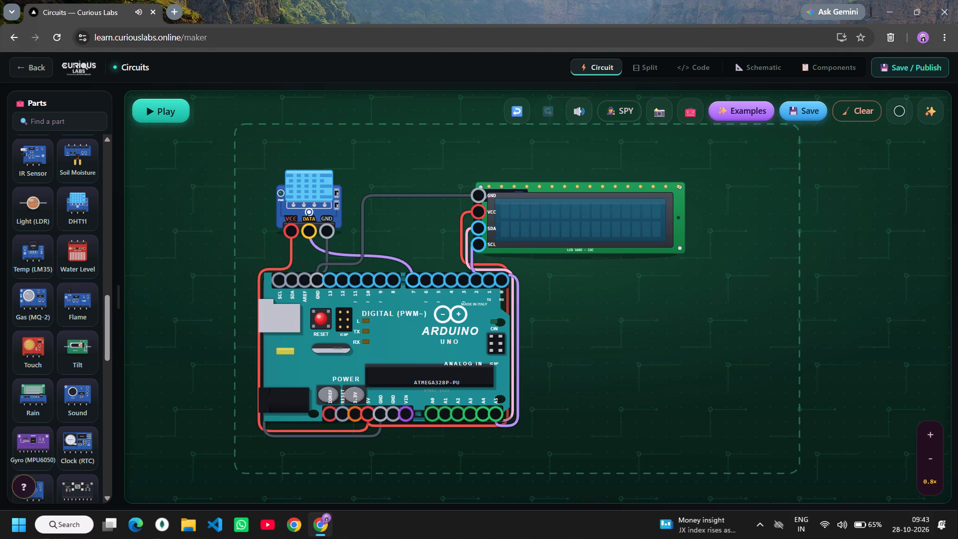
Run the circuit simulation to check the DHT11 and LCD, and stop it again.
{"action": "left_click", "coordinate": [162, 107]}
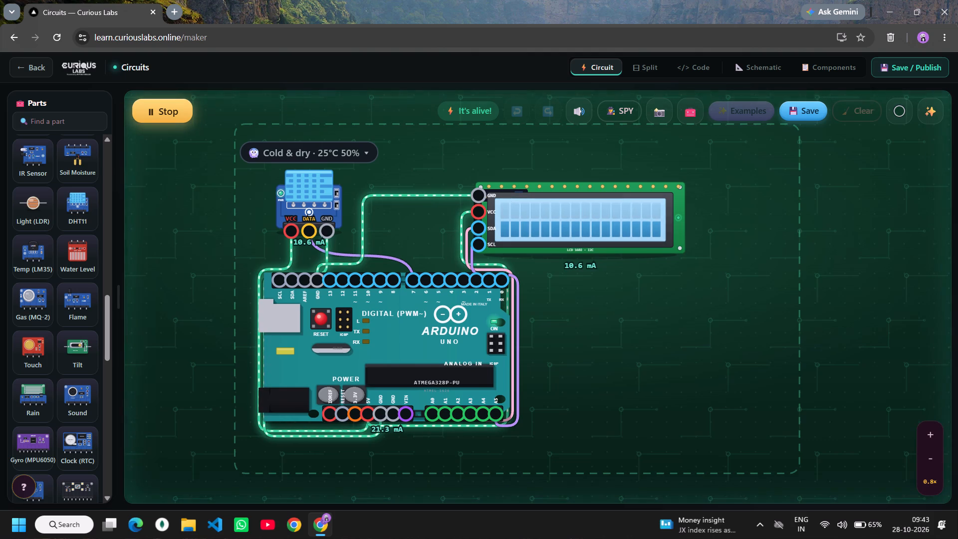
{"action": "left_click", "coordinate": [171, 111]}
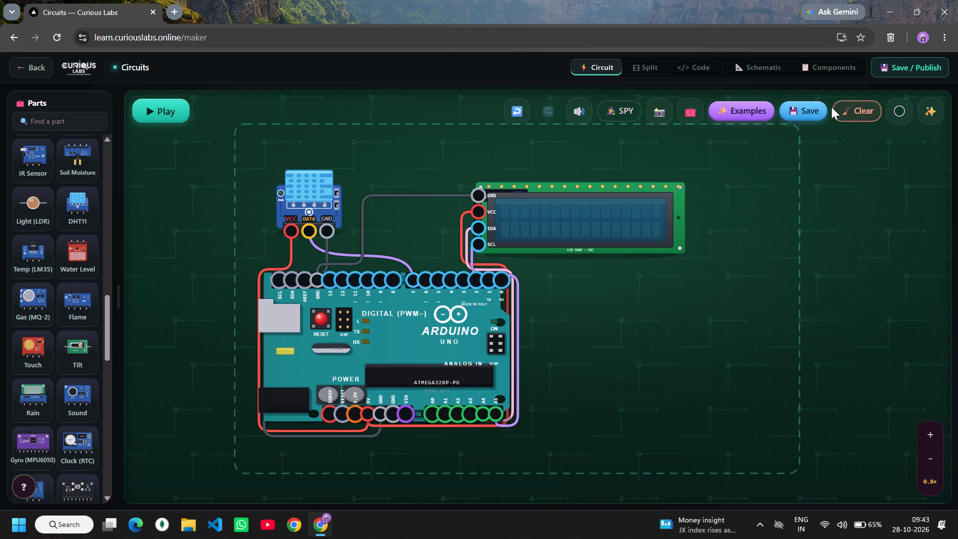
Clear the whole circuit from the workspace.
{"action": "left_click", "coordinate": [863, 104]}
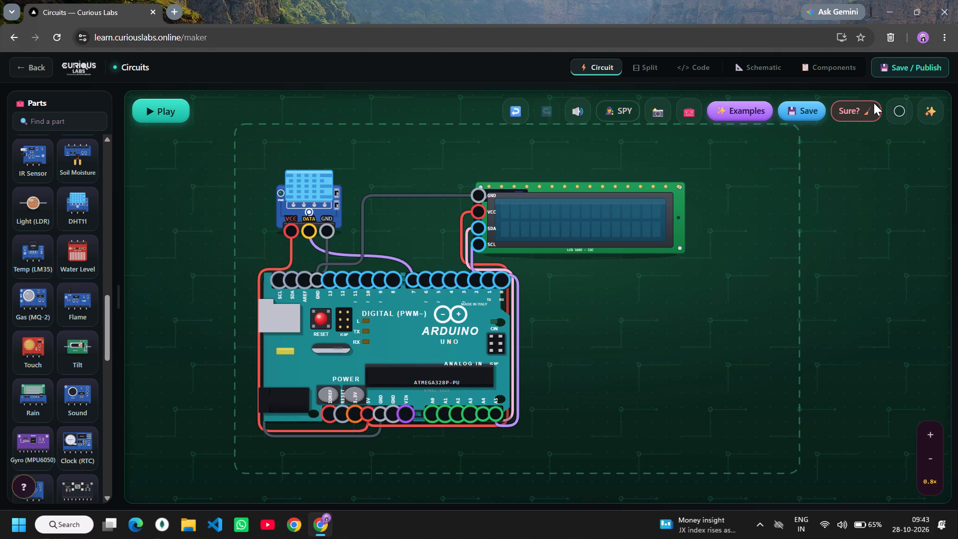
{"action": "left_click", "coordinate": [874, 103]}
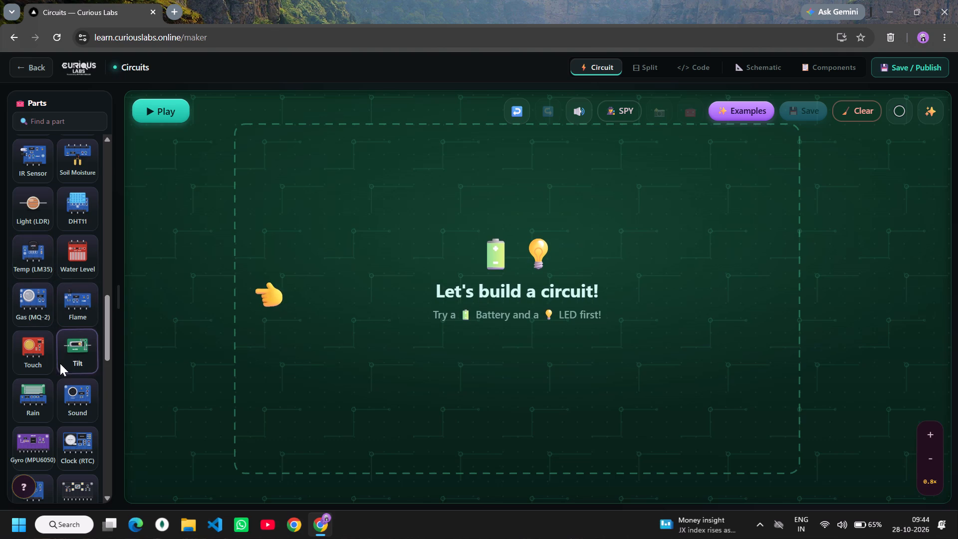
Add a DHT11 sensor to the empty workspace.
{"action": "left_click", "coordinate": [109, 337]}
{"action": "left_click", "coordinate": [101, 350]}
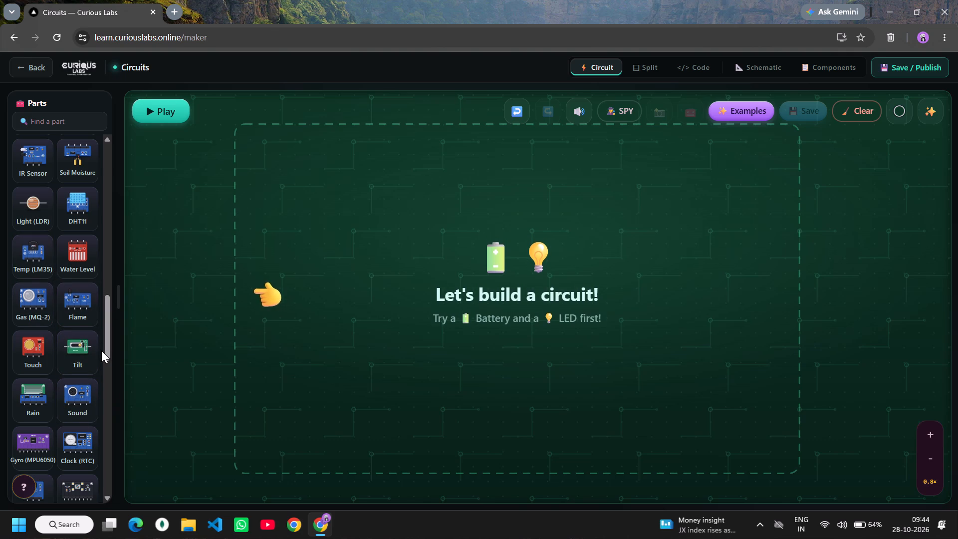
{"action": "left_click_drag", "start_coordinate": [101, 350], "coordinate": [75, 410]}
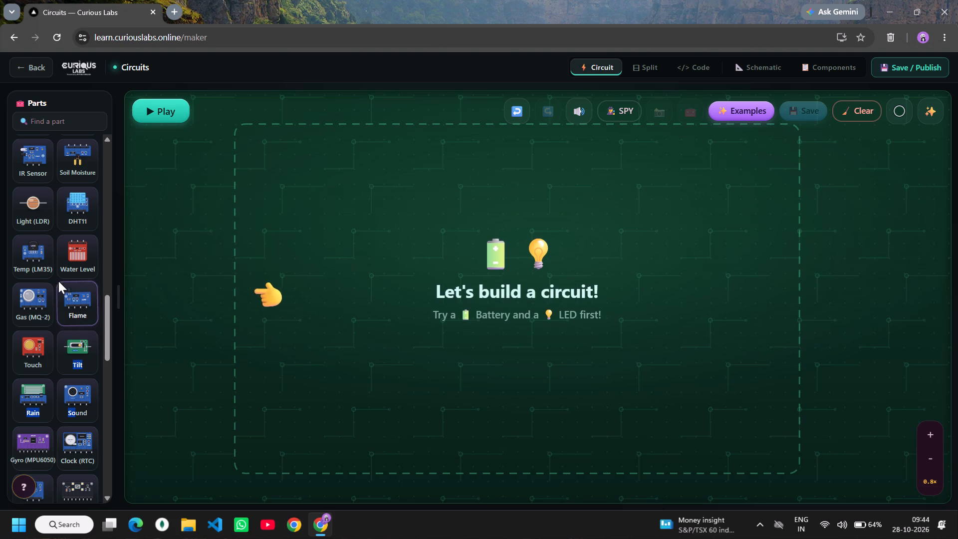
{"action": "left_click", "coordinate": [85, 209]}
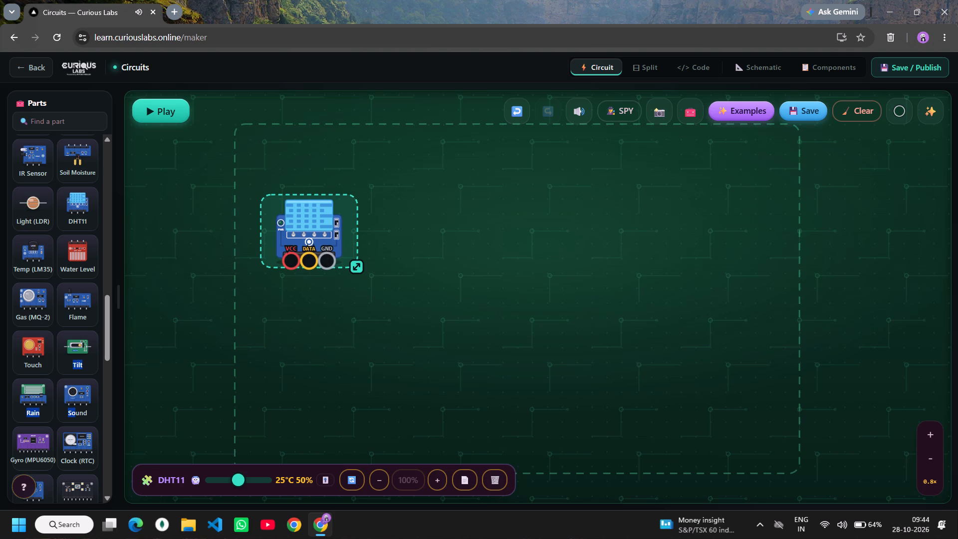
{"action": "left_click", "coordinate": [300, 221]}
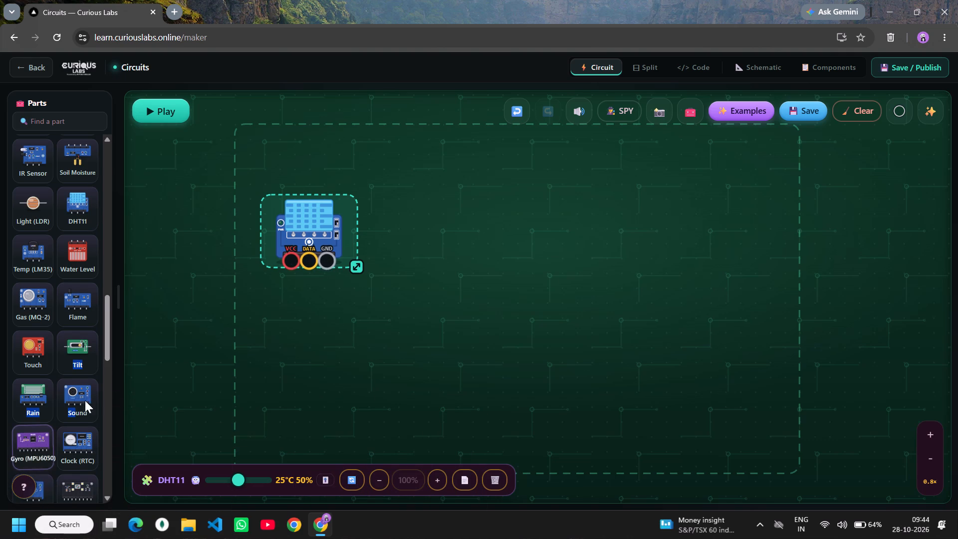
Add an Arduino Uno board to the workspace beside the DHT11 sensor.
{"action": "double_click", "coordinate": [106, 493]}
{"action": "left_click", "coordinate": [106, 493]}
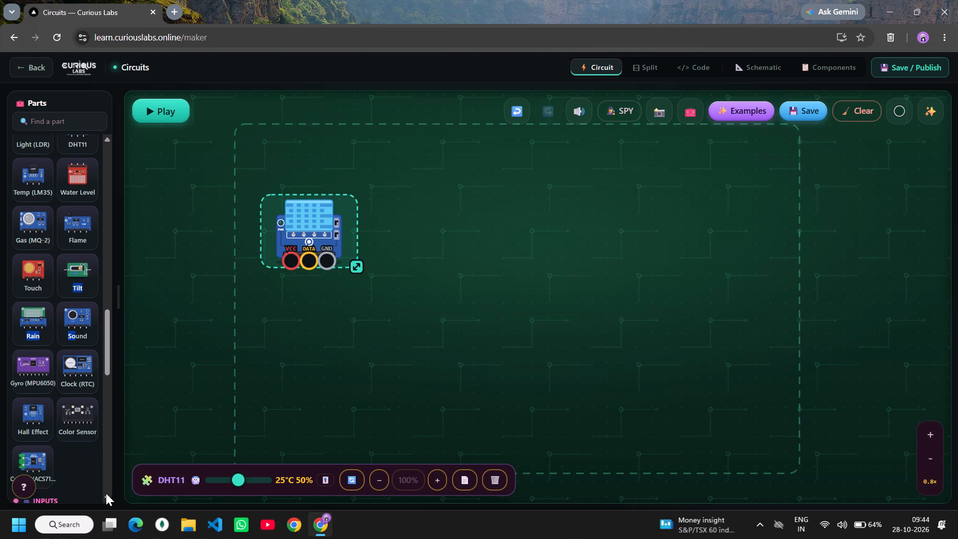
{"action": "left_click", "coordinate": [106, 493]}
{"action": "left_click_drag", "start_coordinate": [181, 387], "coordinate": [164, 464]}
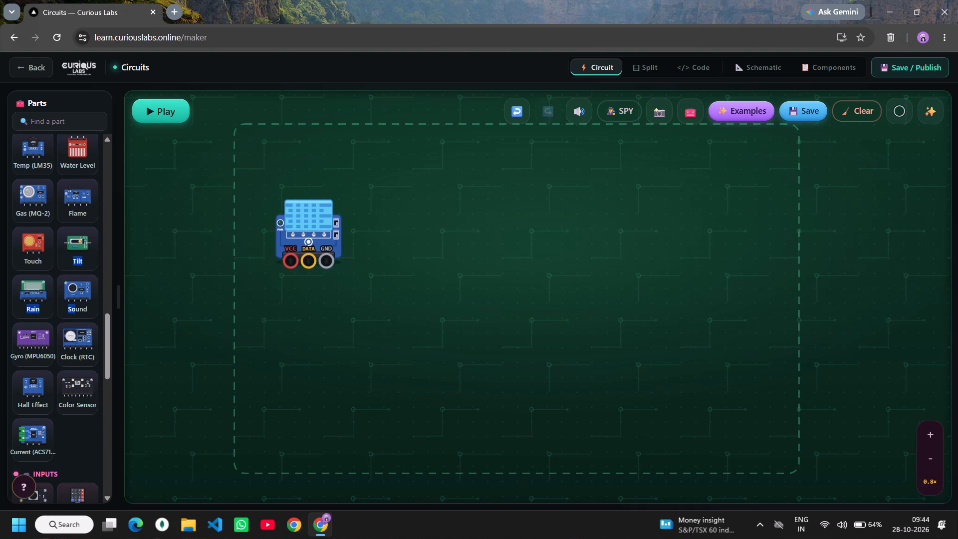
{"action": "left_click_drag", "start_coordinate": [164, 464], "coordinate": [127, 494]}
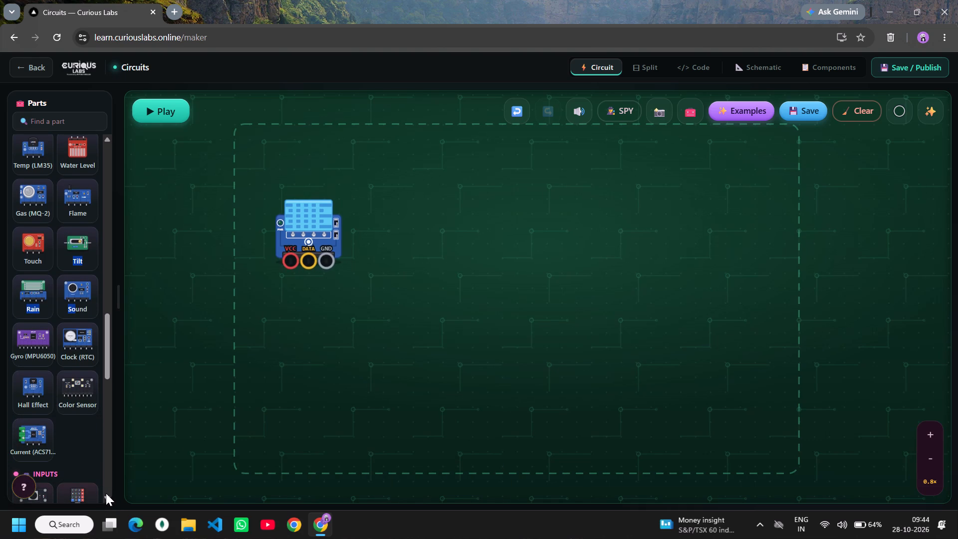
{"action": "triple_click", "coordinate": [105, 495]}
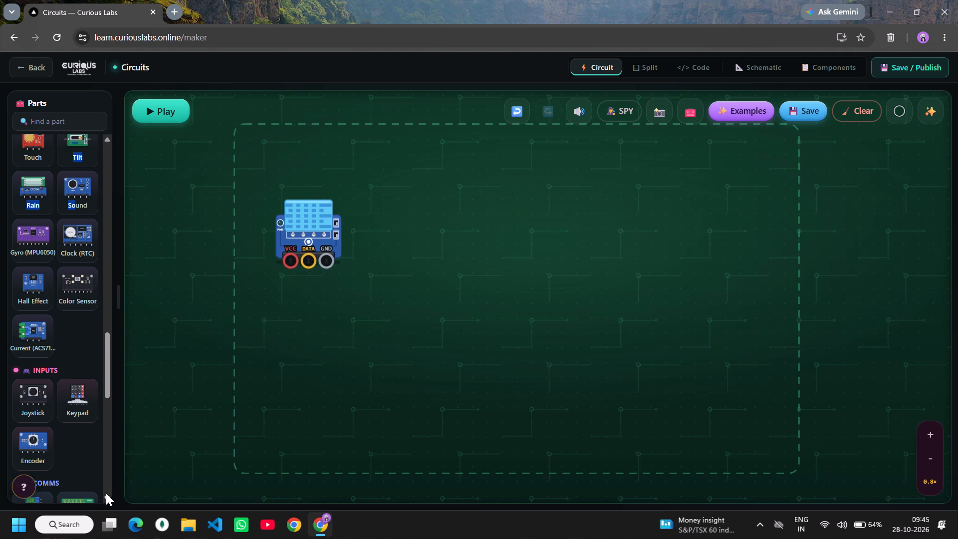
{"action": "left_click", "coordinate": [106, 493]}
{"action": "left_click", "coordinate": [106, 493]}
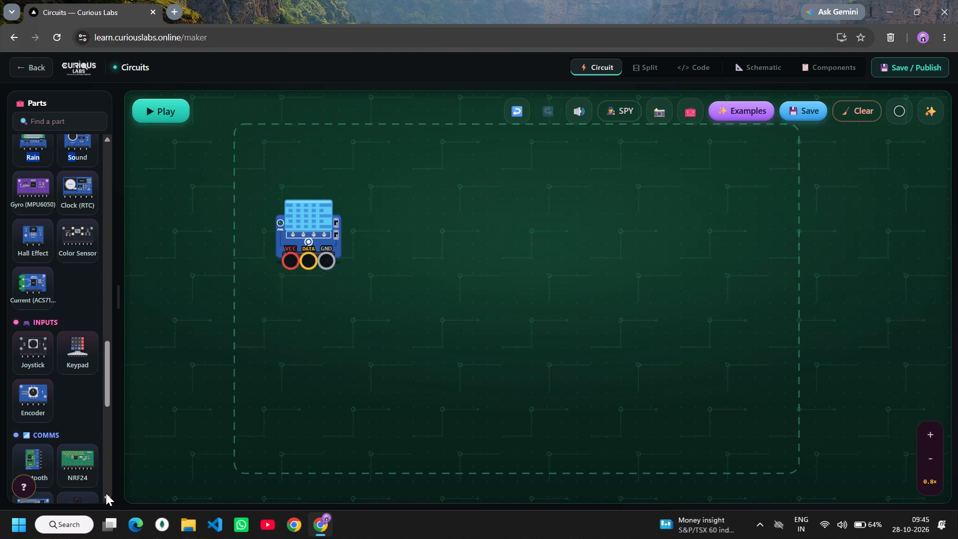
{"action": "left_click", "coordinate": [106, 493]}
{"action": "left_click", "coordinate": [106, 493]}
{"action": "left_click", "coordinate": [106, 493]}
{"action": "left_click", "coordinate": [106, 493]}
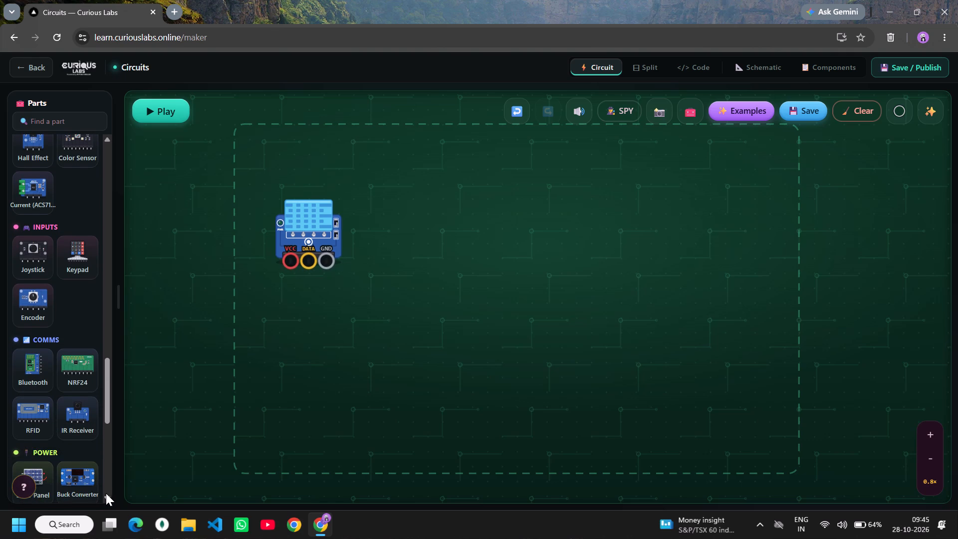
{"action": "left_click", "coordinate": [106, 493]}
{"action": "left_click", "coordinate": [106, 493]}
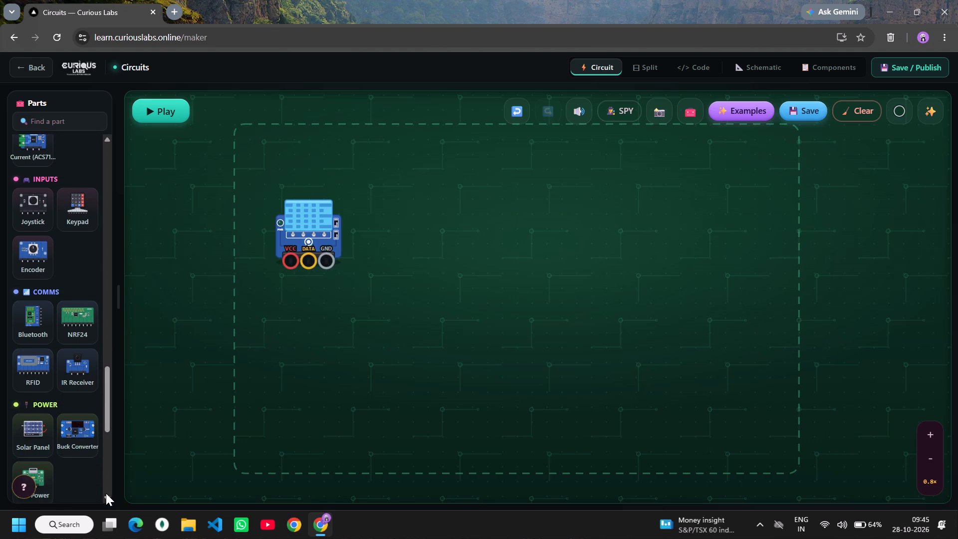
{"action": "left_click", "coordinate": [106, 493]}
{"action": "triple_click", "coordinate": [106, 493]}
{"action": "triple_click", "coordinate": [106, 493]}
{"action": "left_click", "coordinate": [106, 493]}
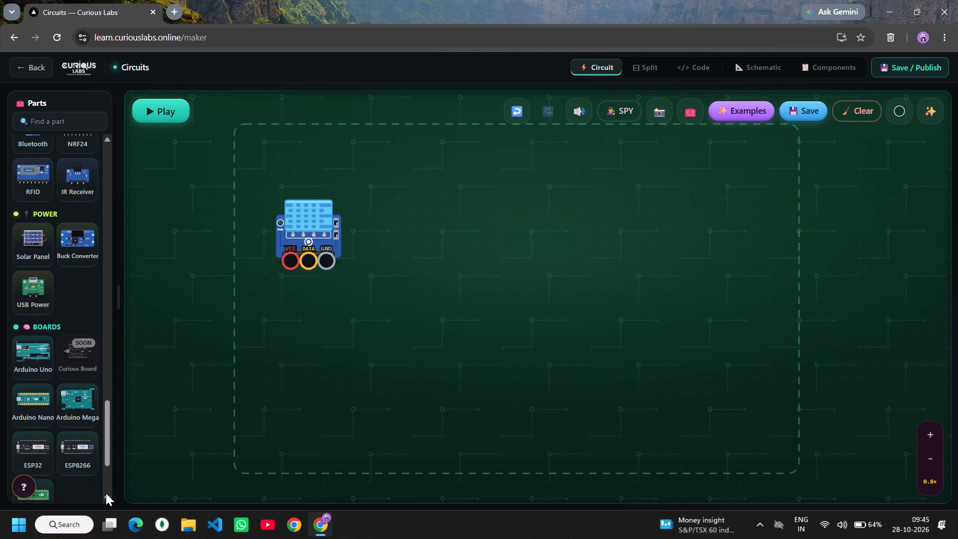
{"action": "left_click", "coordinate": [32, 364]}
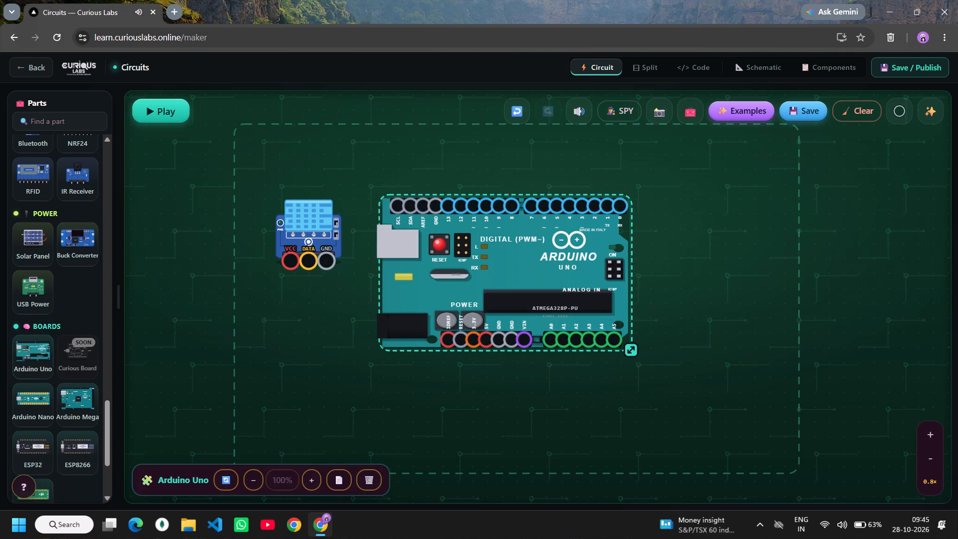
Add an LCD I2C display to the workspace and move the Arduino Uno up so it sits clear above the display.
{"action": "triple_click", "coordinate": [107, 137]}
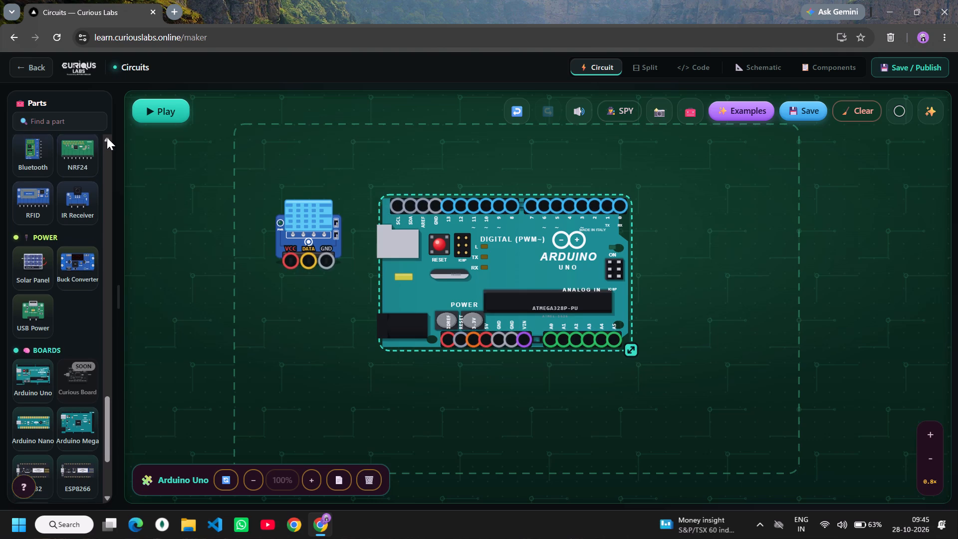
{"action": "triple_click", "coordinate": [107, 137]}
{"action": "triple_click", "coordinate": [107, 137]}
{"action": "triple_click", "coordinate": [107, 137]}
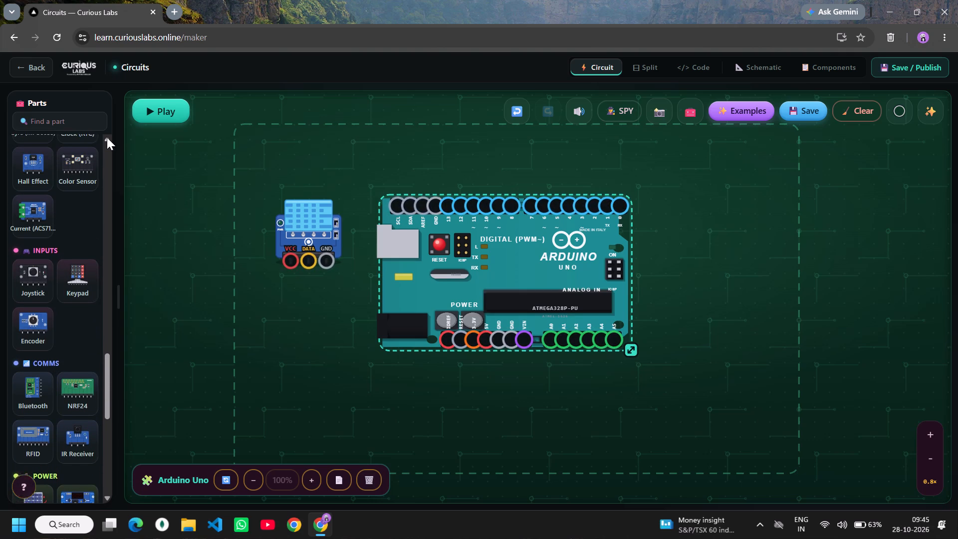
{"action": "triple_click", "coordinate": [107, 137]}
{"action": "triple_click", "coordinate": [107, 137]}
{"action": "triple_click", "coordinate": [107, 137]}
{"action": "double_click", "coordinate": [107, 137]}
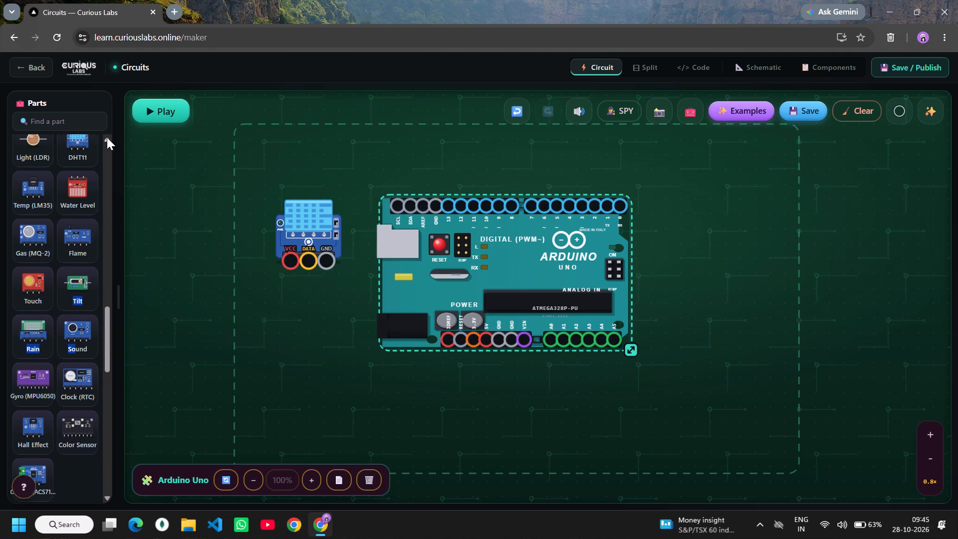
{"action": "left_click", "coordinate": [107, 137]}
{"action": "double_click", "coordinate": [107, 137]}
{"action": "right_click", "coordinate": [107, 137]}
{"action": "right_click", "coordinate": [107, 137]}
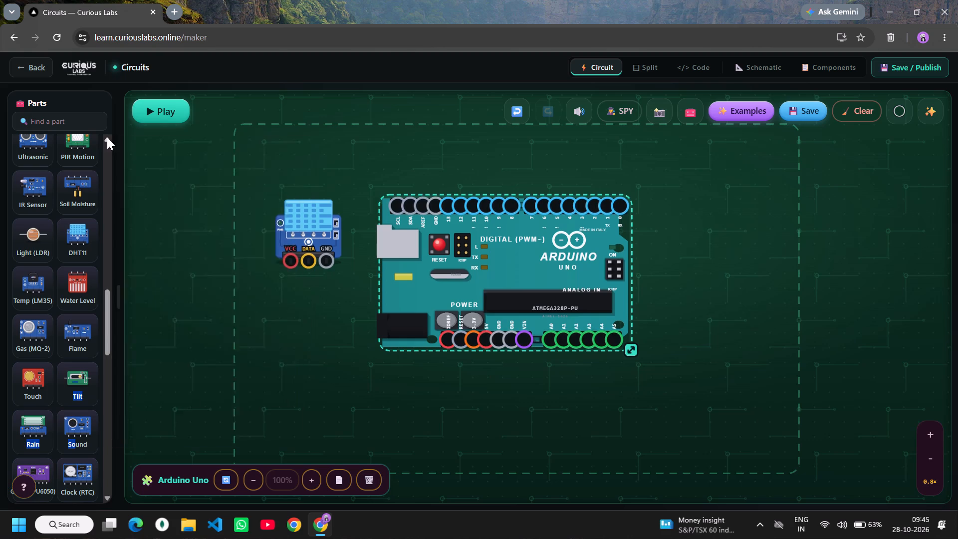
{"action": "right_click", "coordinate": [107, 137]}
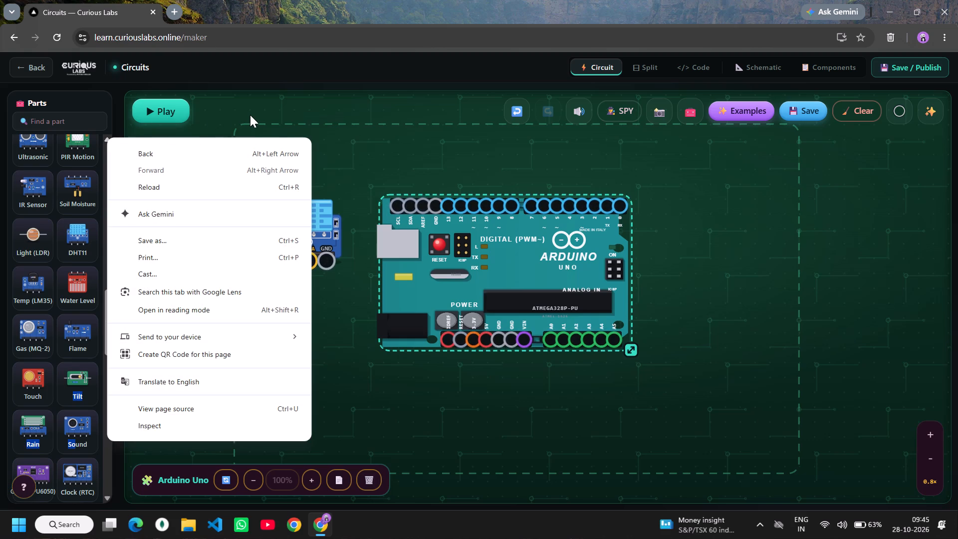
{"action": "left_click", "coordinate": [250, 115]}
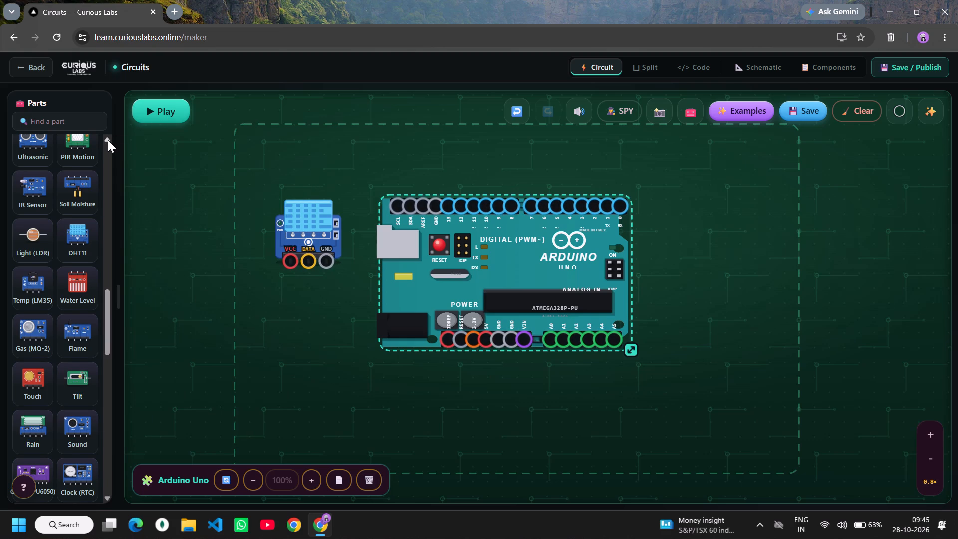
{"action": "triple_click", "coordinate": [108, 140]}
{"action": "triple_click", "coordinate": [108, 140]}
{"action": "double_click", "coordinate": [108, 140]}
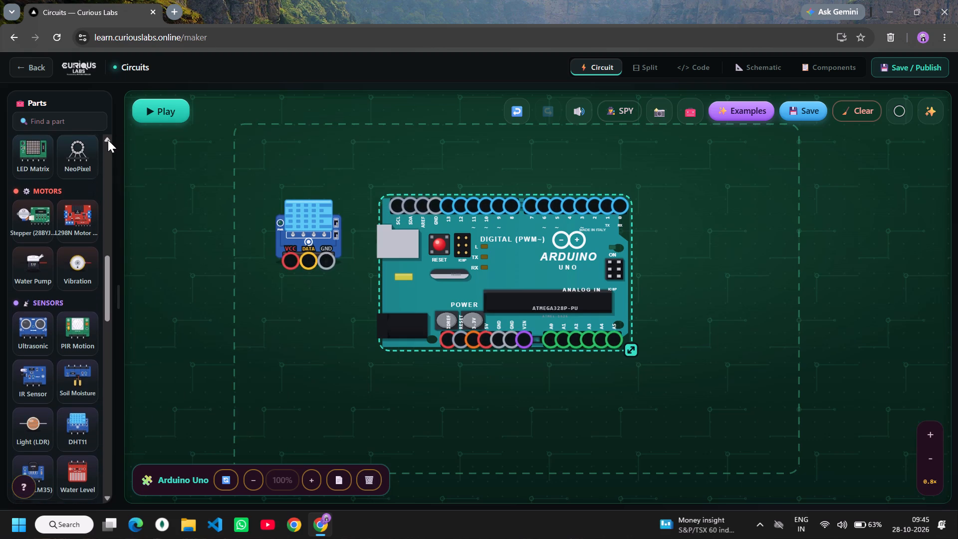
{"action": "left_click", "coordinate": [108, 140]}
{"action": "left_click", "coordinate": [108, 140]}
{"action": "left_click", "coordinate": [108, 140]}
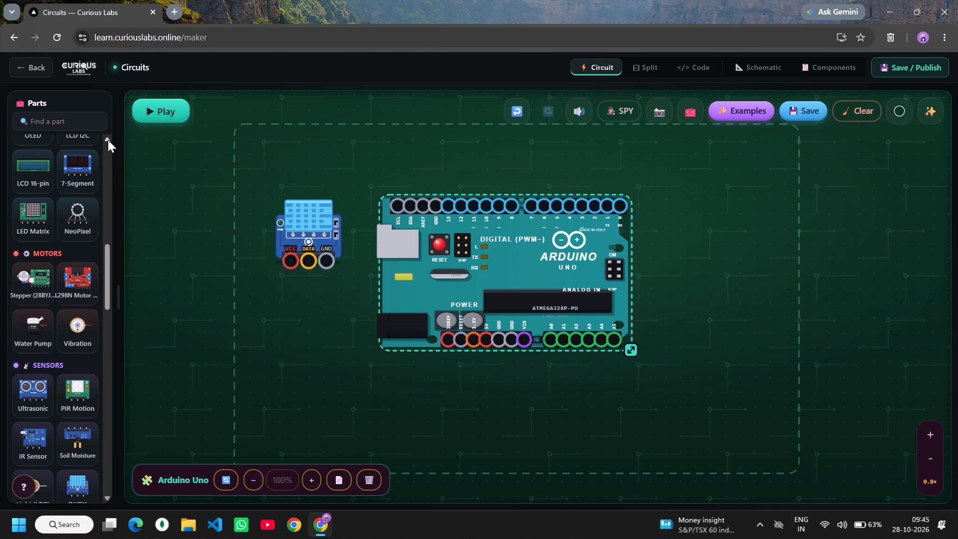
{"action": "triple_click", "coordinate": [108, 140]}
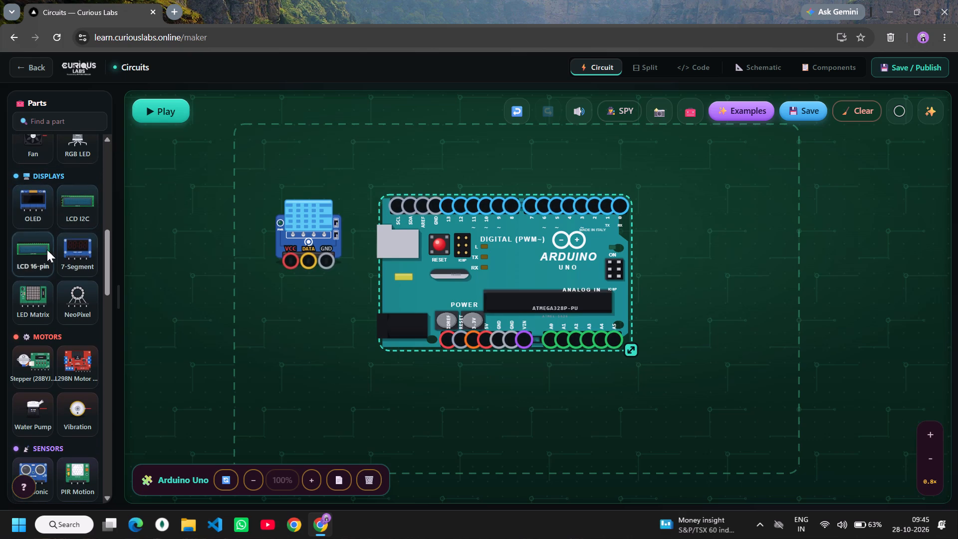
{"action": "left_click", "coordinate": [83, 191]}
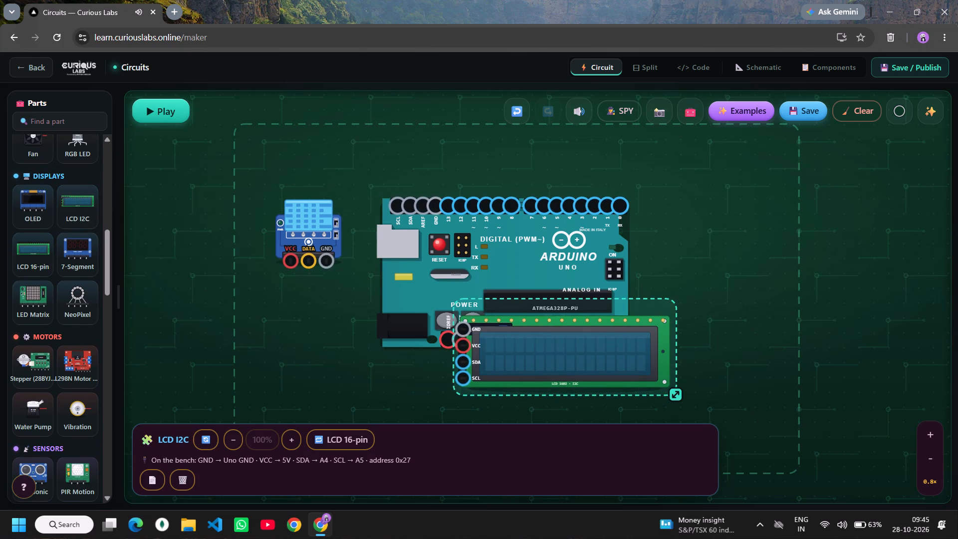
{"action": "left_click_drag", "start_coordinate": [413, 267], "coordinate": [444, 224]}
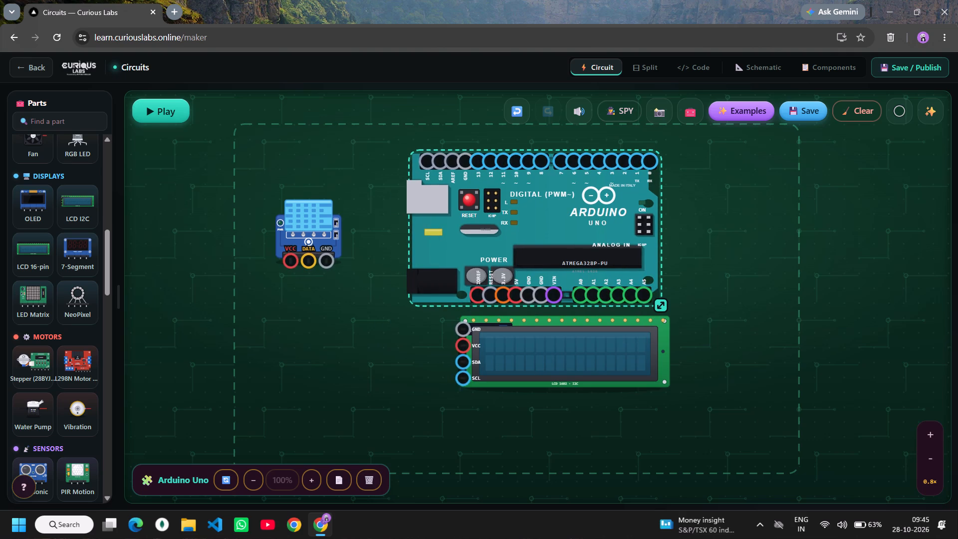
Wire the LCD's GND to the Arduino's first power-side GND pin and its VCC to the 5V pin.
{"action": "left_click", "coordinate": [467, 332]}
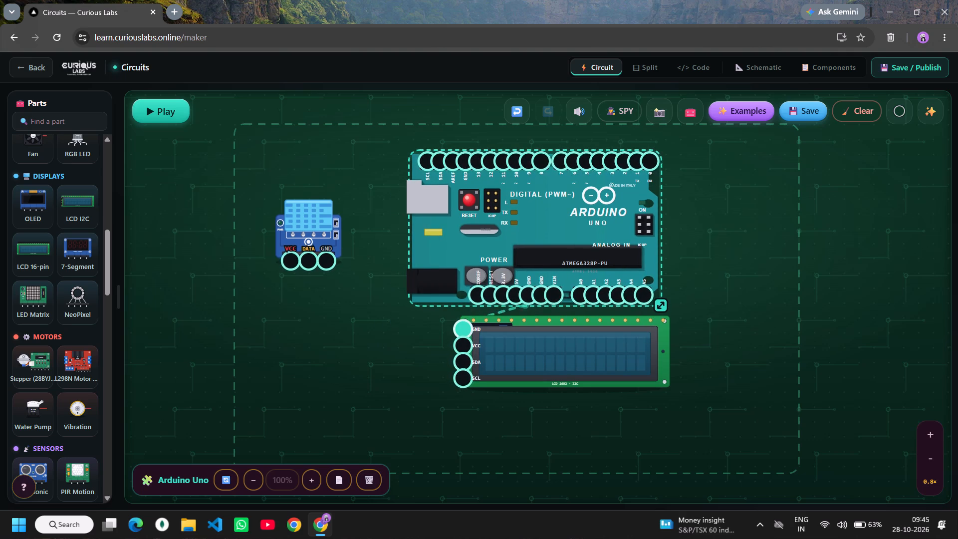
{"action": "left_click", "coordinate": [528, 292]}
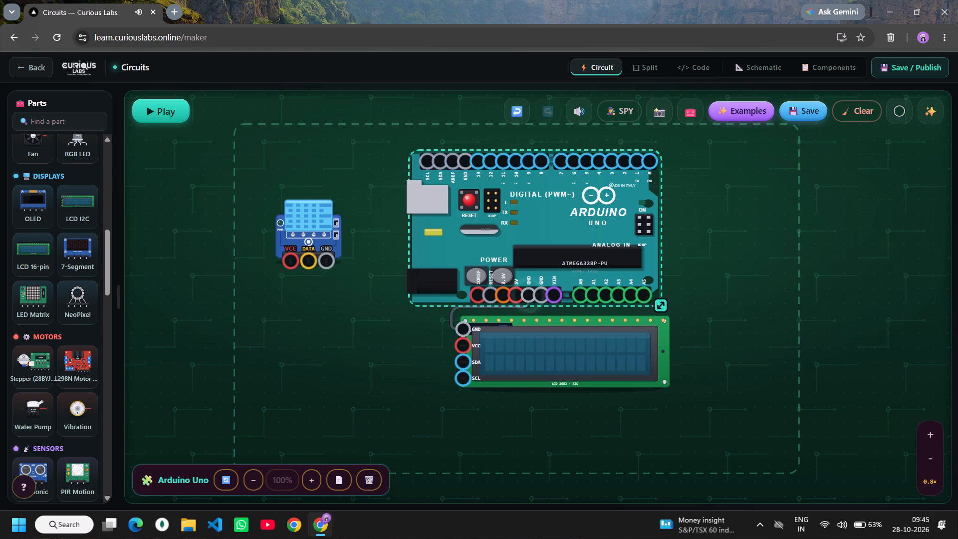
{"action": "left_click", "coordinate": [466, 347]}
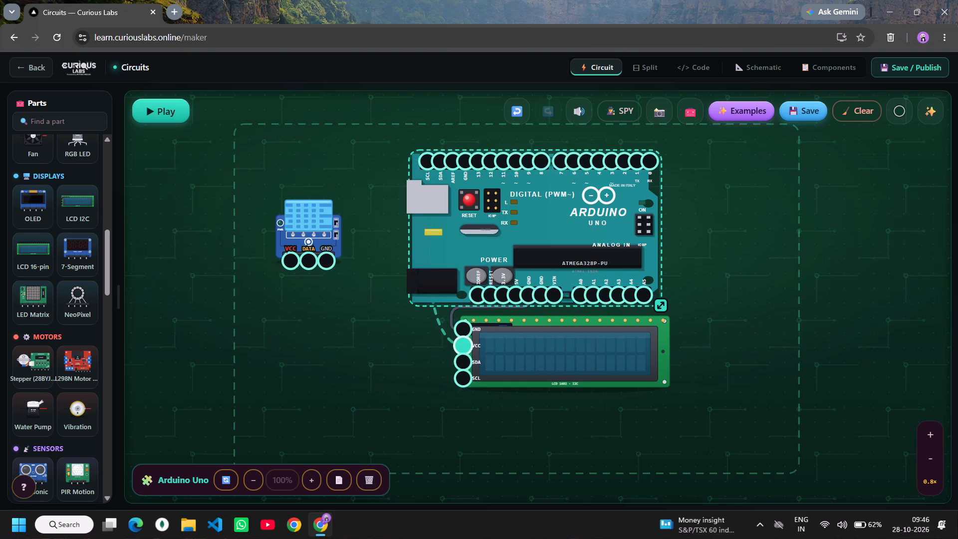
{"action": "left_click", "coordinate": [512, 294]}
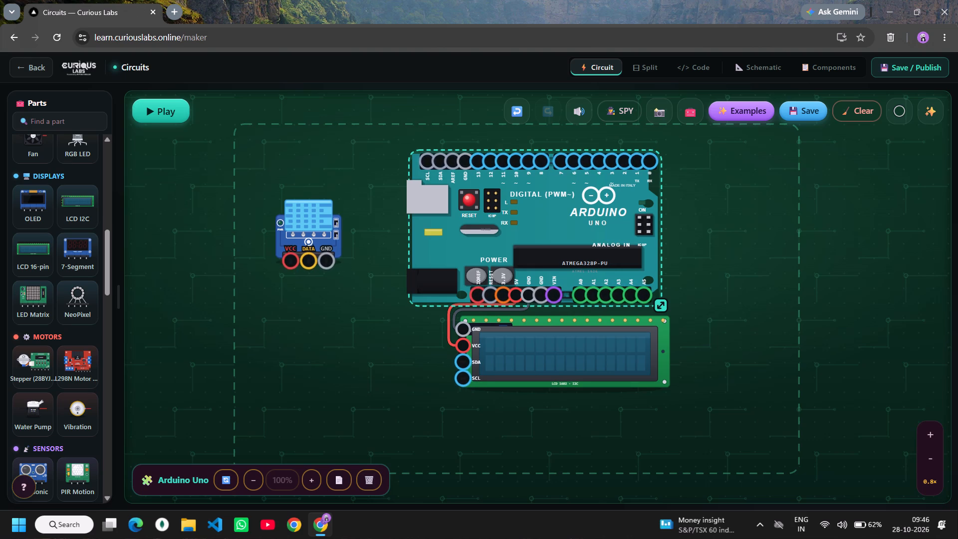
Wire the DHT11's GND to the Arduino's second power-side GND pin, DATA to digital pin 7, and VCC to 5V.
{"action": "left_click", "coordinate": [325, 263]}
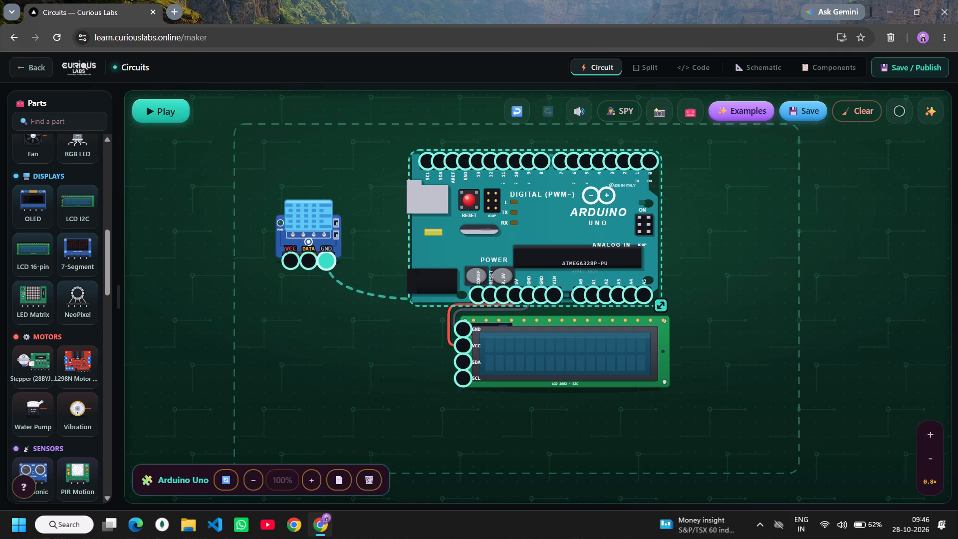
{"action": "left_click", "coordinate": [539, 294]}
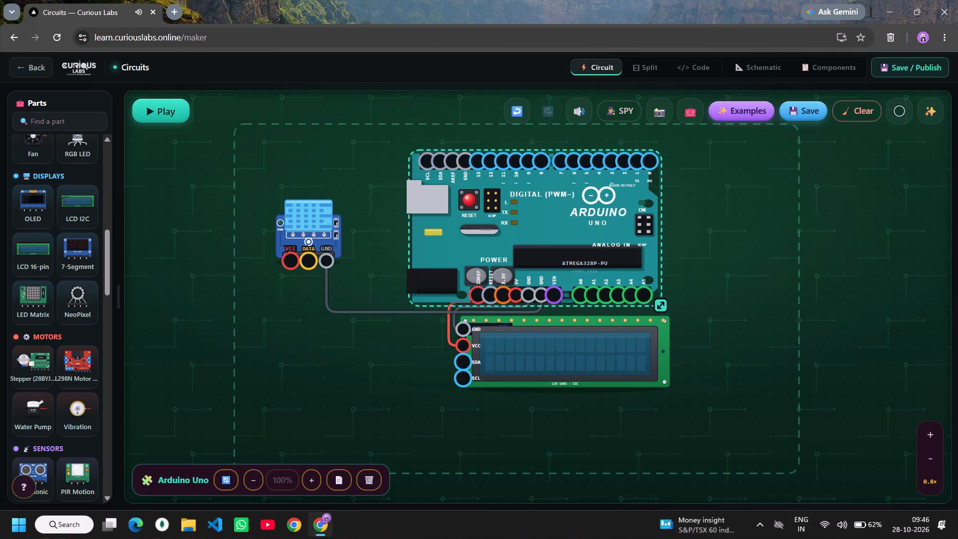
{"action": "left_click", "coordinate": [304, 267]}
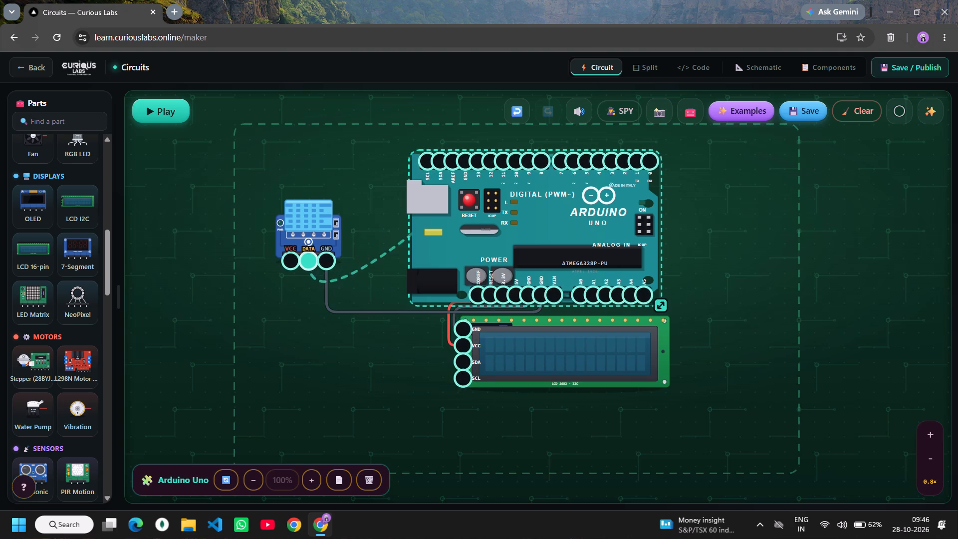
{"action": "left_click", "coordinate": [559, 163]}
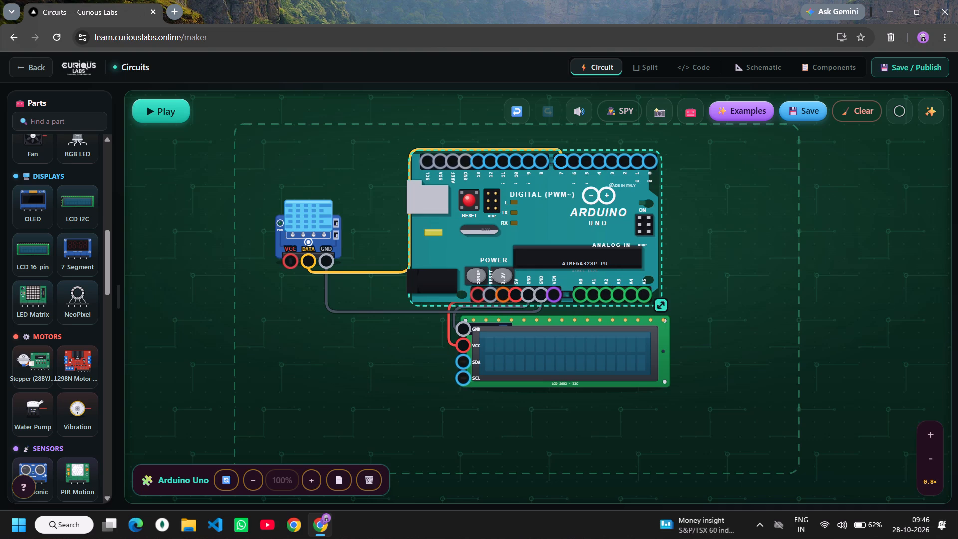
{"action": "left_click_drag", "start_coordinate": [291, 263], "coordinate": [294, 267]}
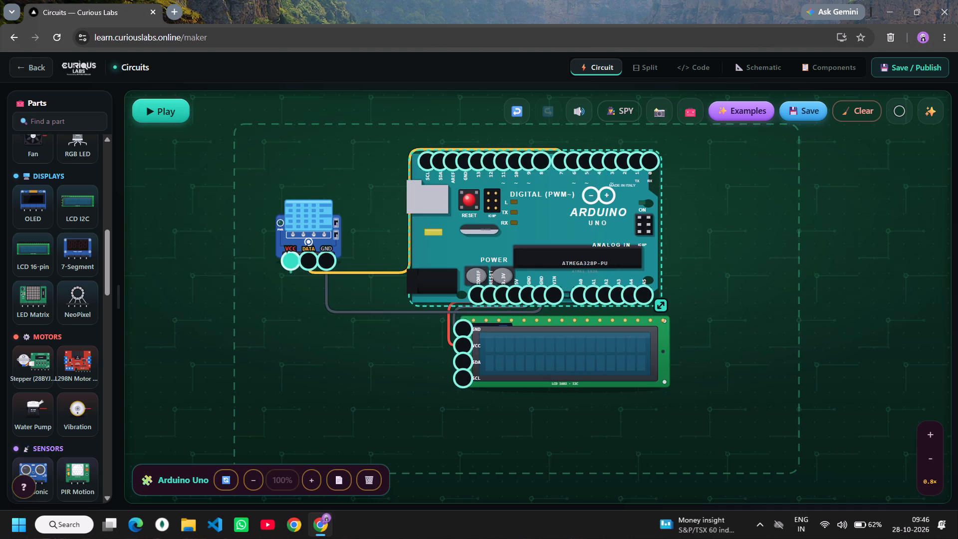
{"action": "left_click_drag", "start_coordinate": [294, 267], "coordinate": [400, 358]}
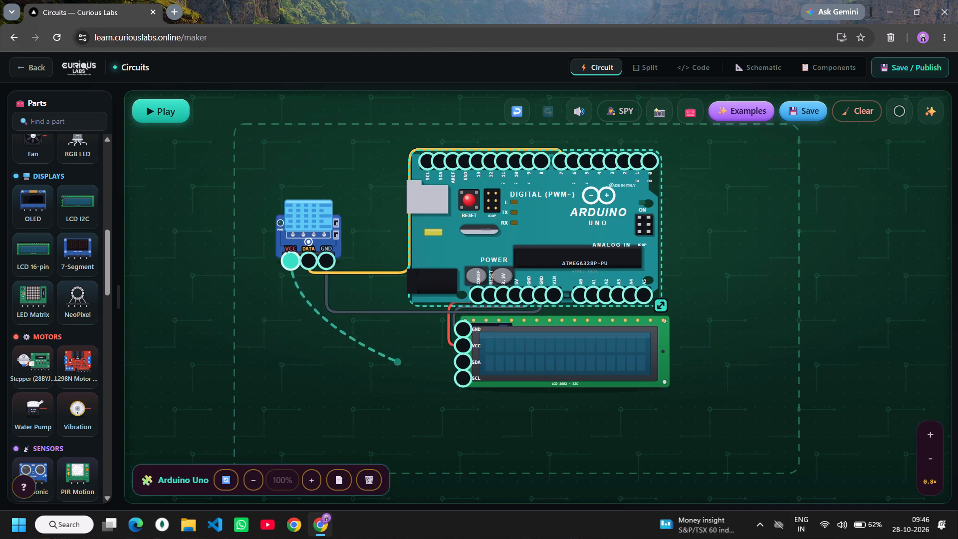
{"action": "left_click_drag", "start_coordinate": [400, 358], "coordinate": [508, 300]}
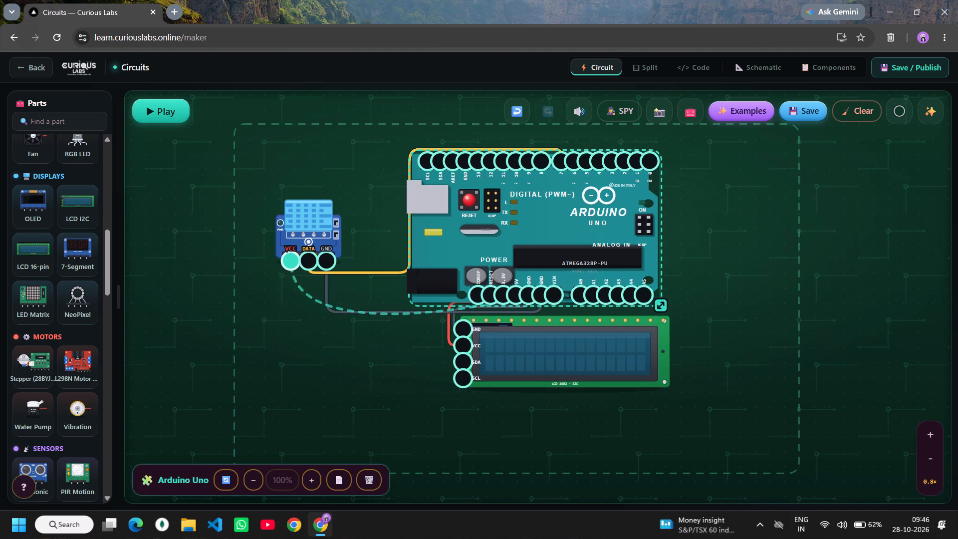
{"action": "left_click_drag", "start_coordinate": [508, 300], "coordinate": [514, 293]}
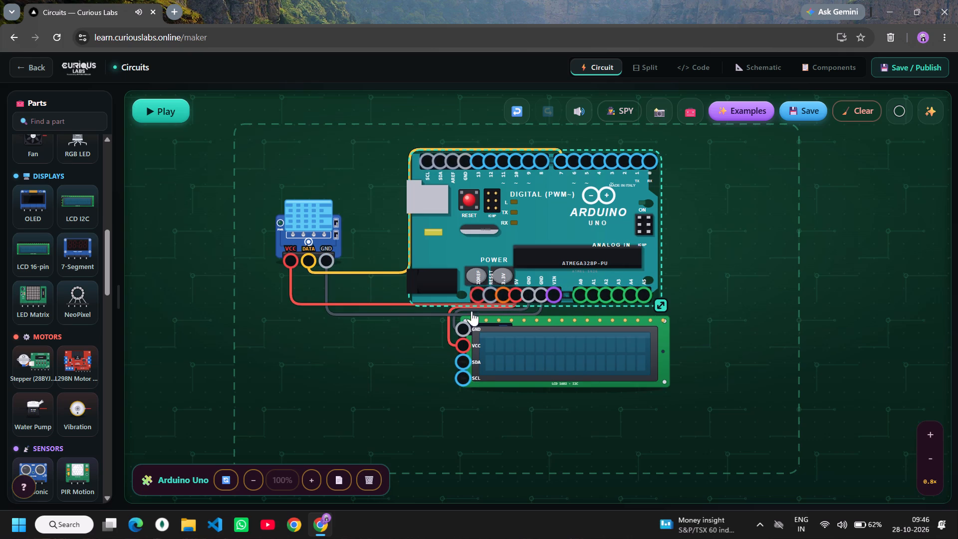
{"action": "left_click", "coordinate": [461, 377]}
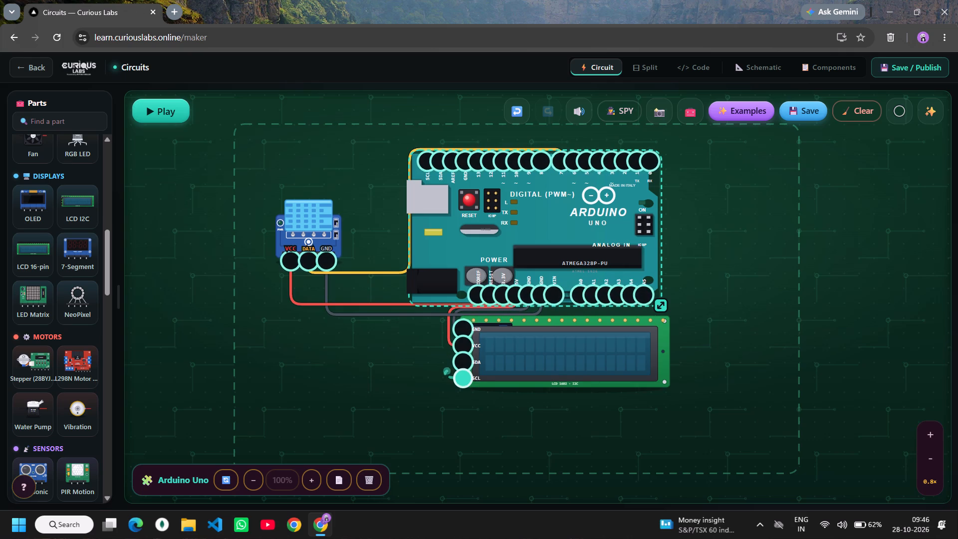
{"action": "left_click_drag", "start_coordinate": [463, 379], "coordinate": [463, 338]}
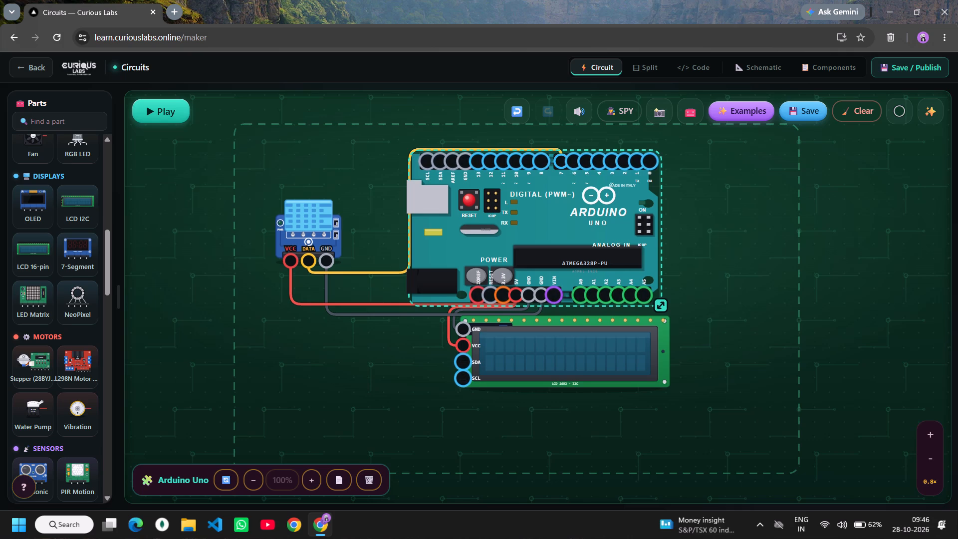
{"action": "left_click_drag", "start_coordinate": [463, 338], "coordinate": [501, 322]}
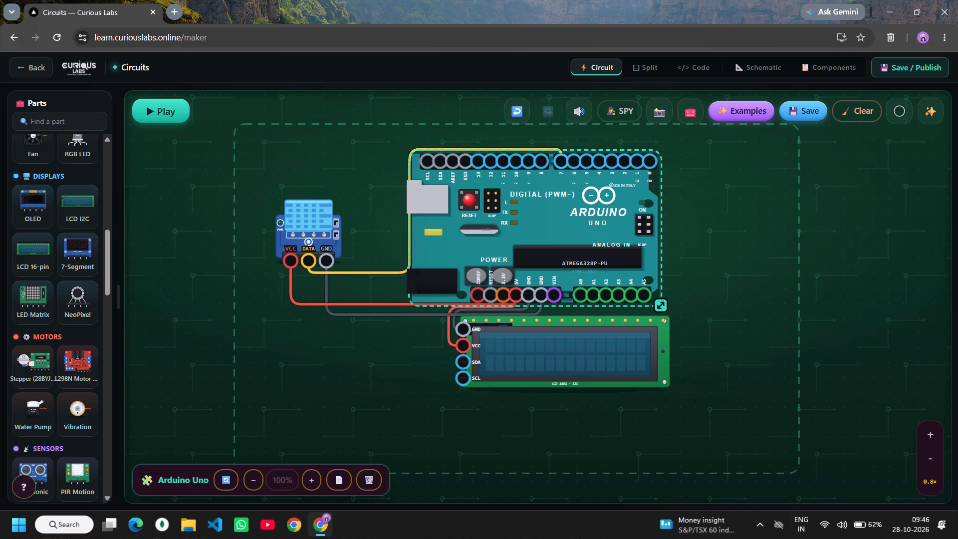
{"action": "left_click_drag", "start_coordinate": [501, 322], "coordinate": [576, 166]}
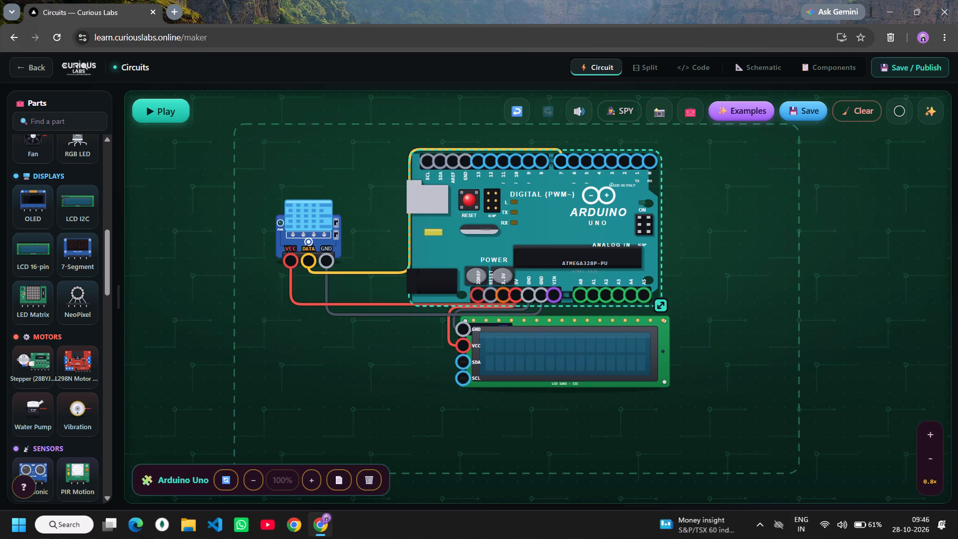
Wire the LCD's SCL to the Arduino's A1 pin and its SDA to the A2 pin.
{"action": "left_click", "coordinate": [466, 379]}
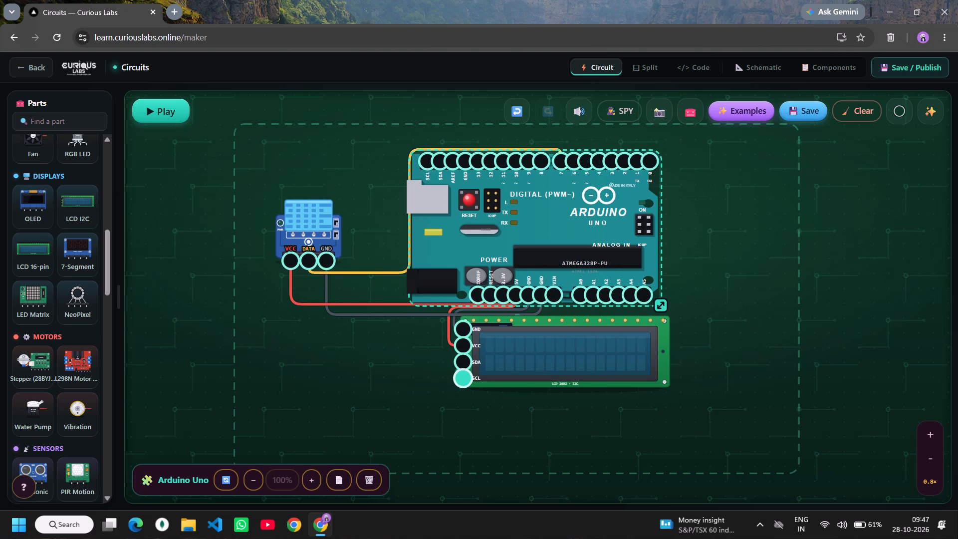
{"action": "left_click", "coordinate": [596, 298]}
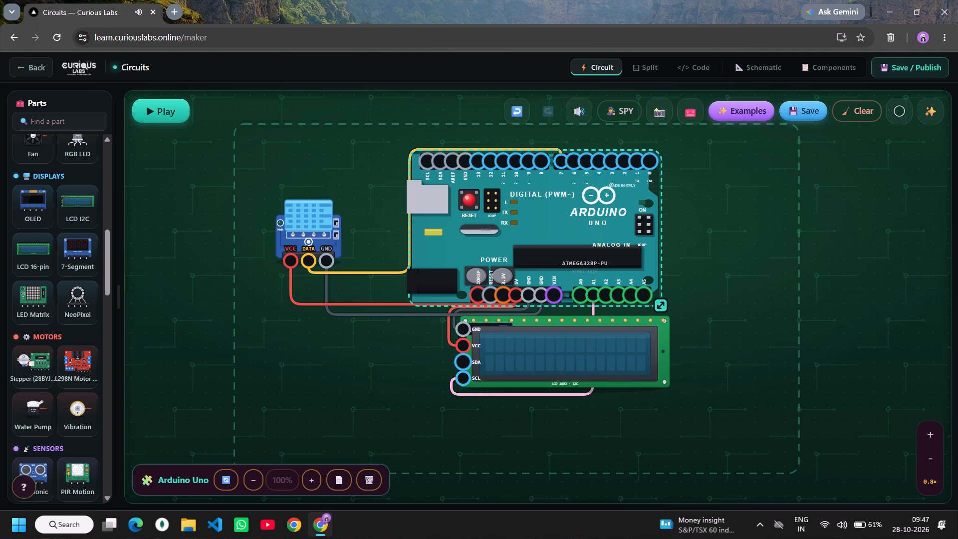
{"action": "left_click", "coordinate": [463, 364]}
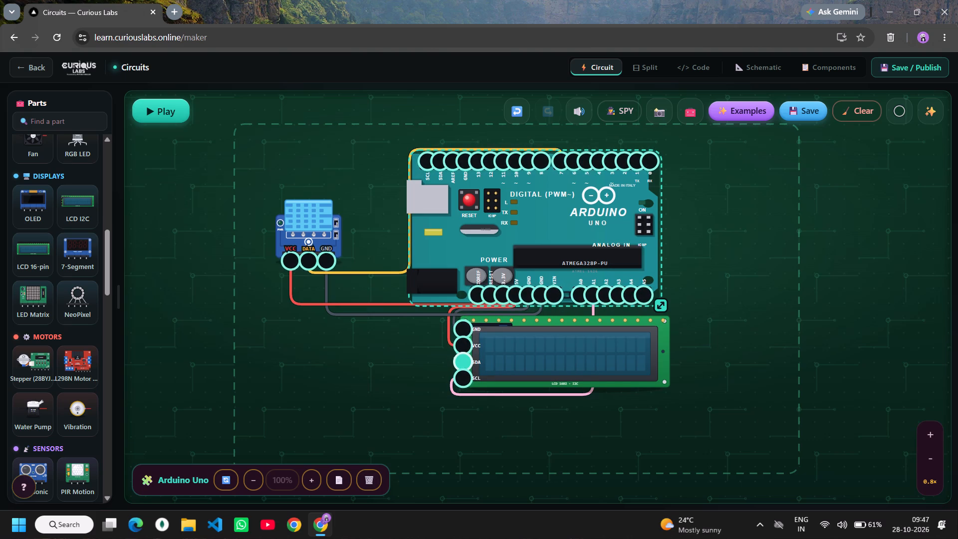
{"action": "left_click", "coordinate": [605, 292]}
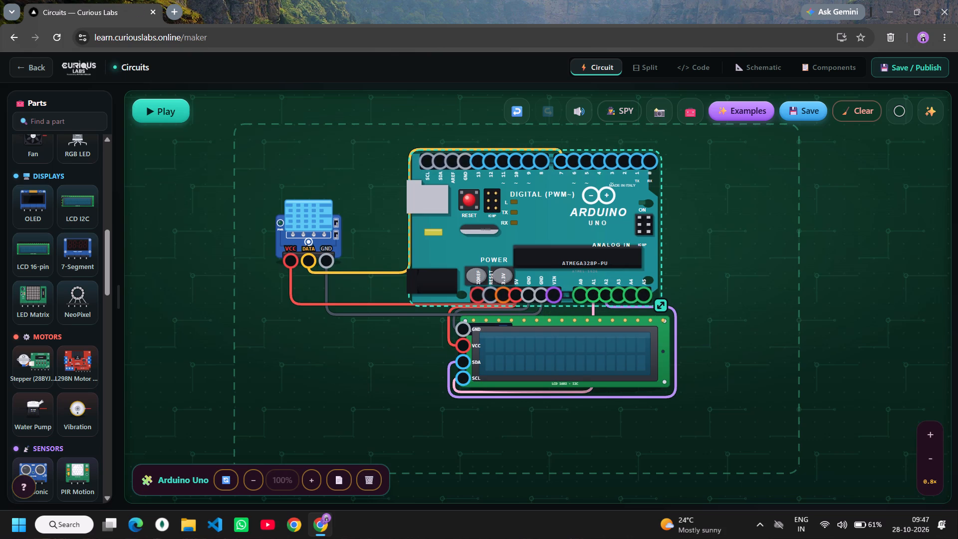
Run the circuit simulation twice to check the DHT11 and LCD, stopping it after each run.
{"action": "left_click", "coordinate": [157, 111]}
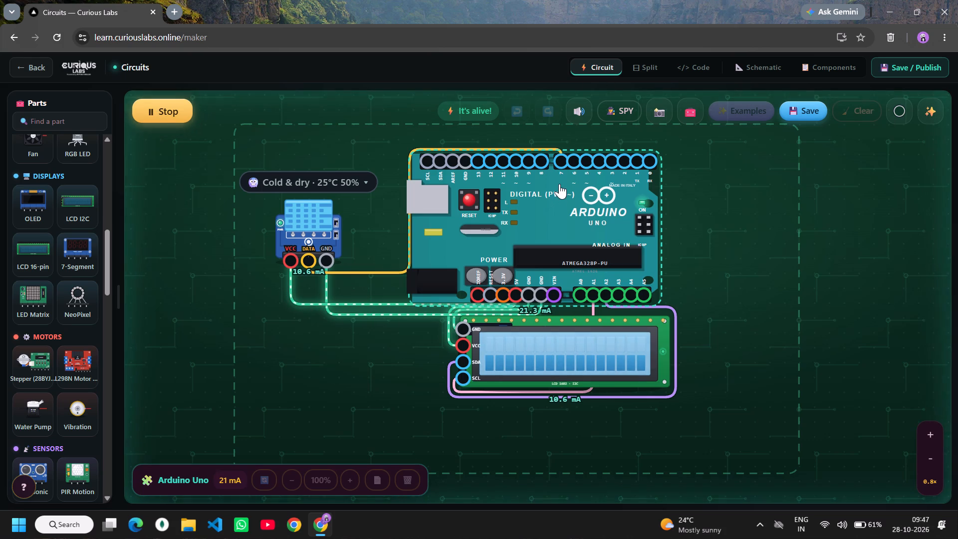
{"action": "key", "text": "space"}
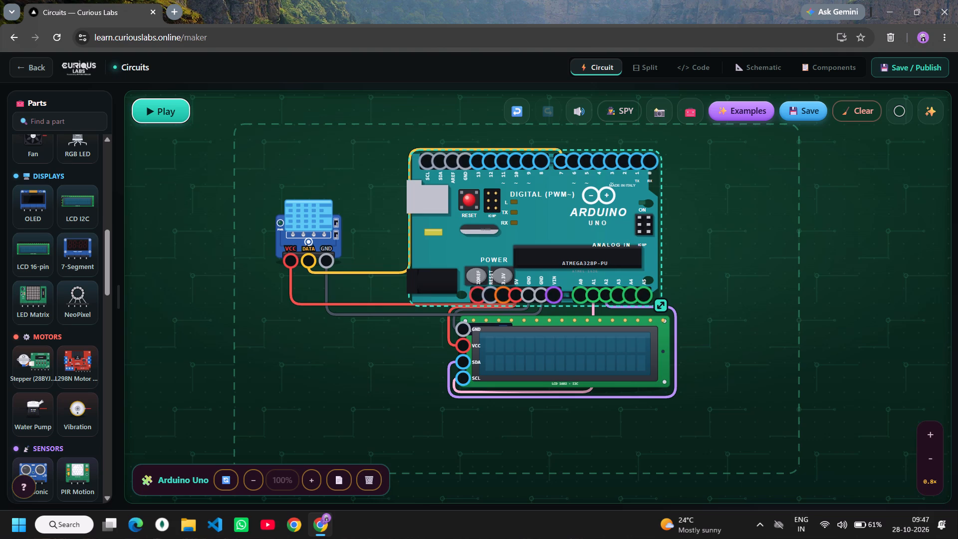
{"action": "left_click", "coordinate": [162, 117]}
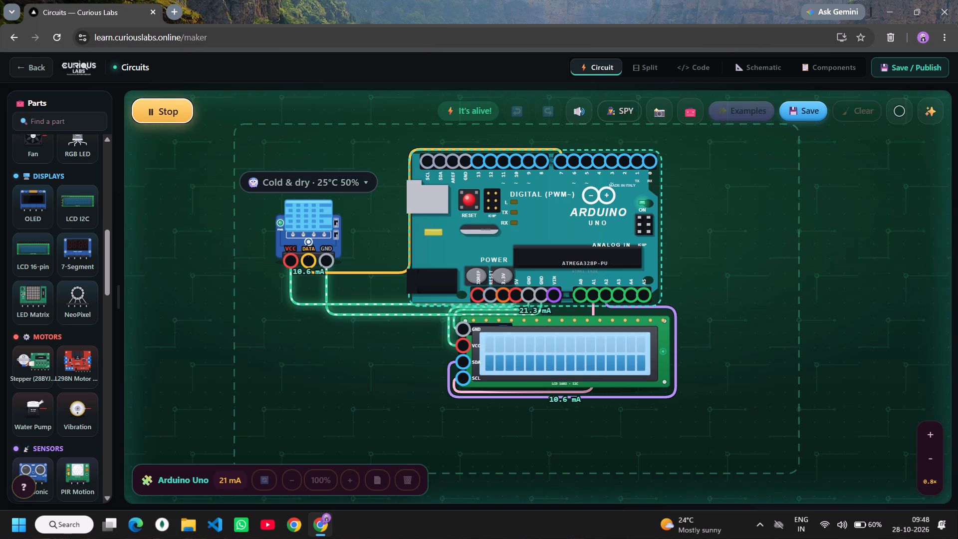
{"action": "key", "text": "space"}
{"action": "left_click", "coordinate": [162, 134]}
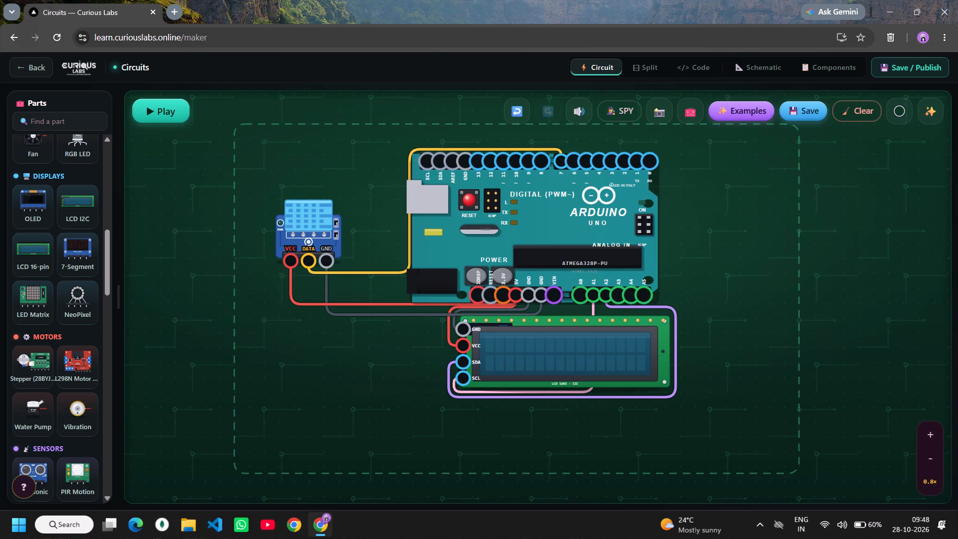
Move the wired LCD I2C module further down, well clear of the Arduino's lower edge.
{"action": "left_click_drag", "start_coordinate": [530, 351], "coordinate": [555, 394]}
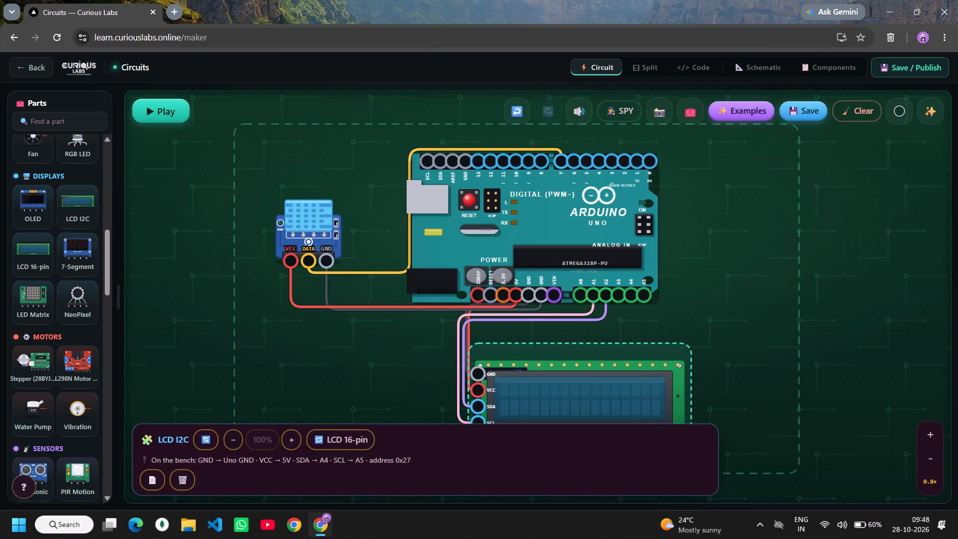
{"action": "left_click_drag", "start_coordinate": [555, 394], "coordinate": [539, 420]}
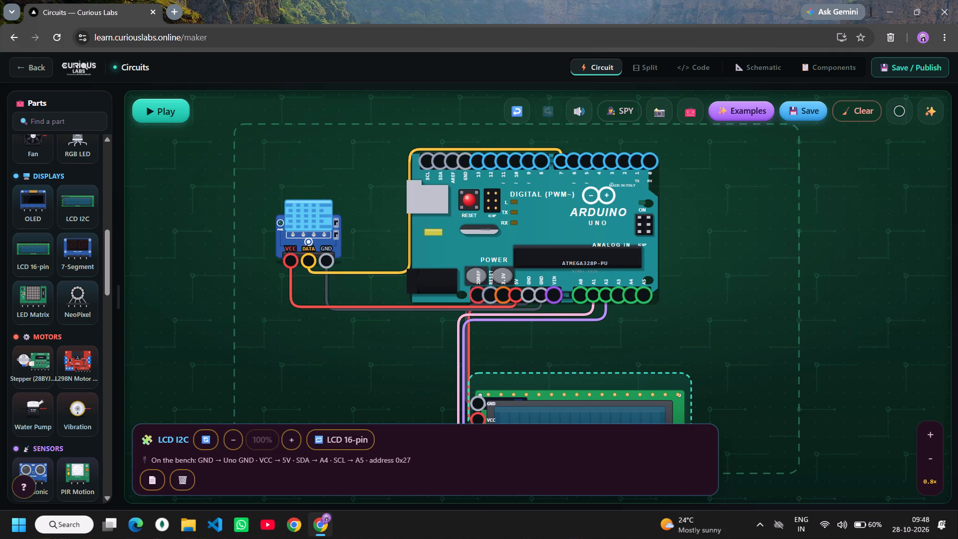
Run the circuit simulation twice to check the powered DHT11 and LCD, stopping it after each run.
{"action": "left_click", "coordinate": [159, 111]}
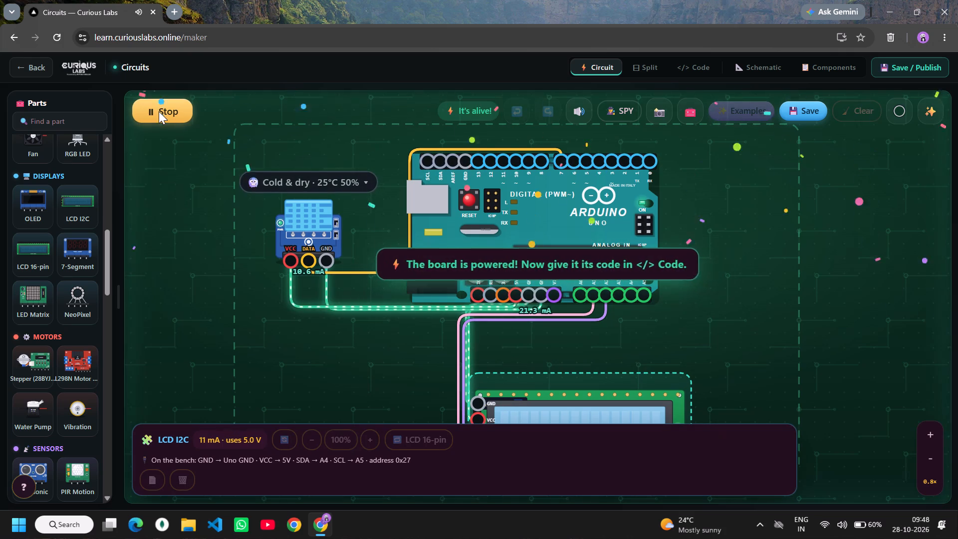
{"action": "left_click", "coordinate": [159, 111]}
{"action": "left_click", "coordinate": [159, 111]}
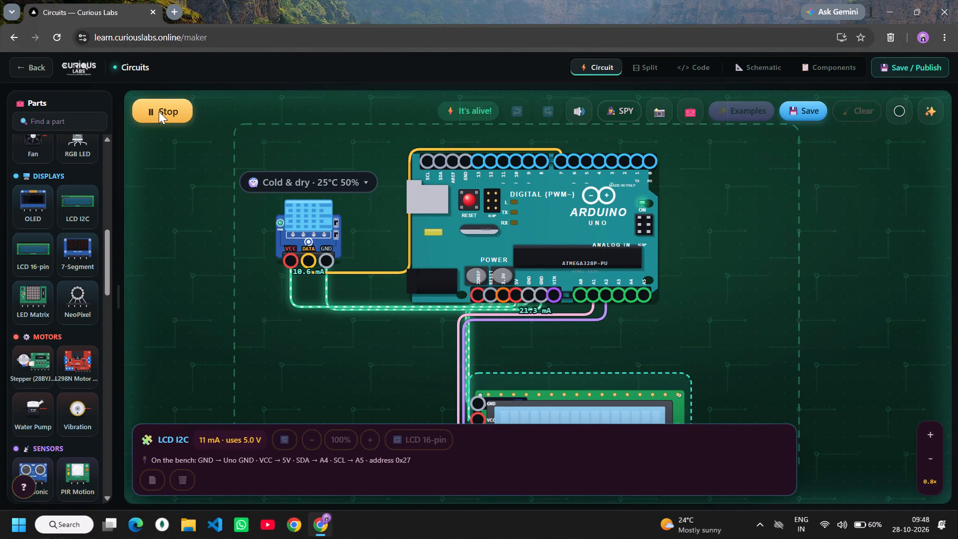
{"action": "left_click", "coordinate": [159, 111]}
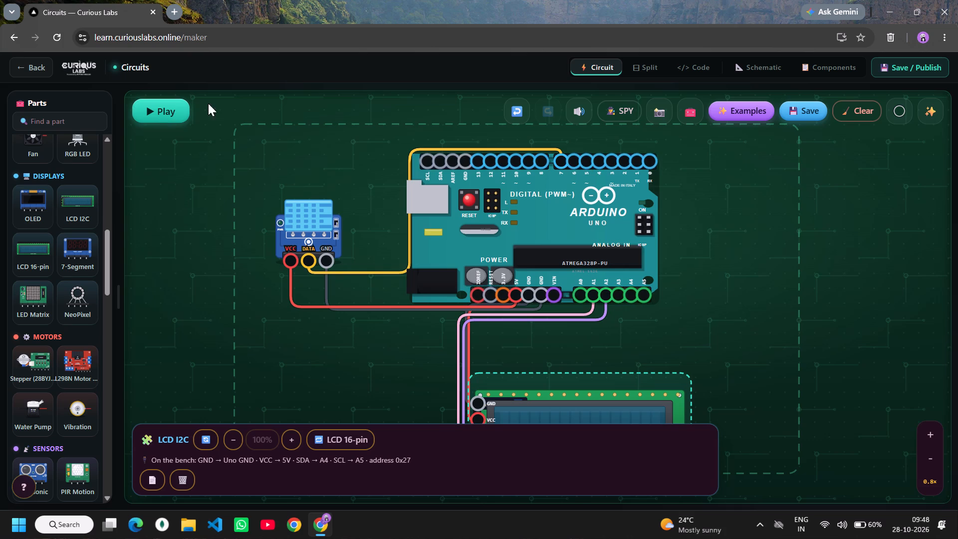
Clear the whole Arduino, DHT11 and LCD circuit from the workspace.
{"action": "left_click", "coordinate": [327, 258]}
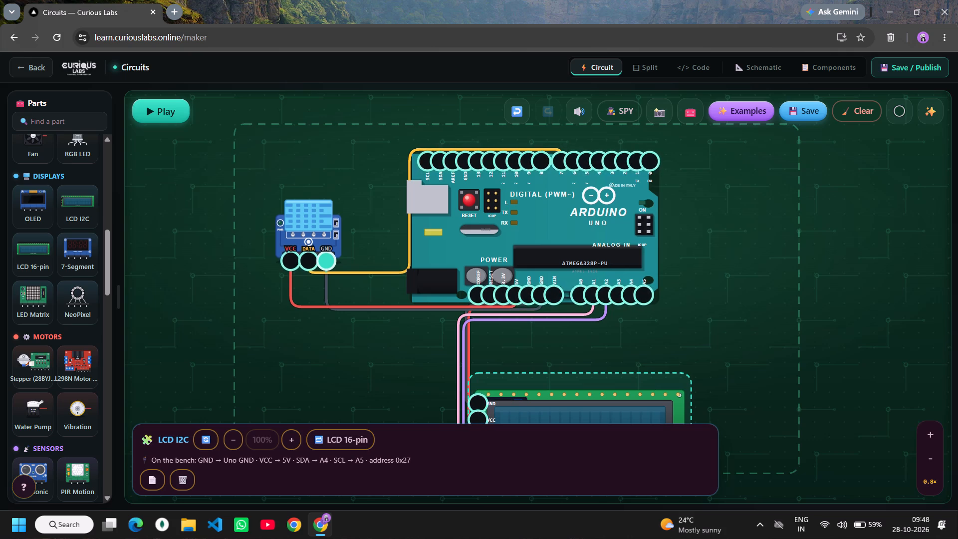
{"action": "left_click", "coordinate": [872, 108]}
{"action": "left_click", "coordinate": [872, 108]}
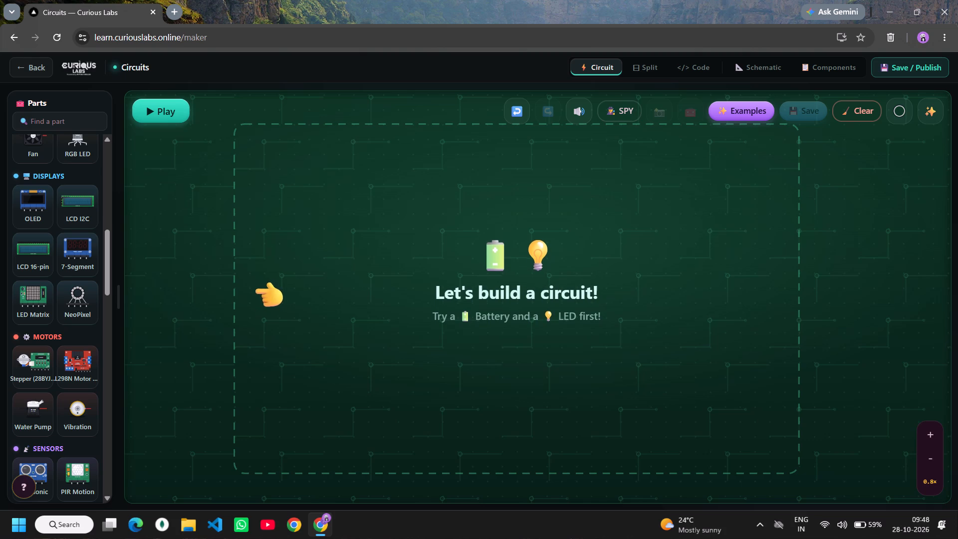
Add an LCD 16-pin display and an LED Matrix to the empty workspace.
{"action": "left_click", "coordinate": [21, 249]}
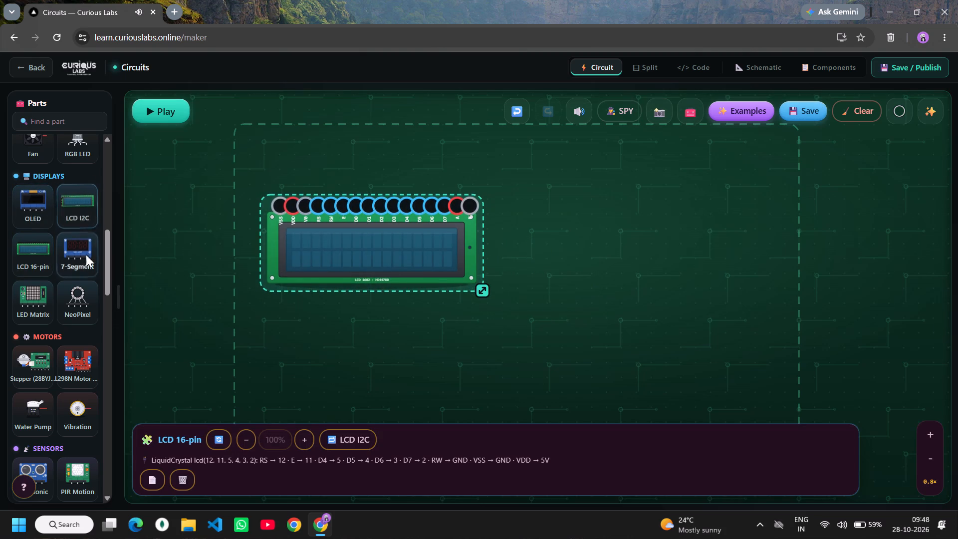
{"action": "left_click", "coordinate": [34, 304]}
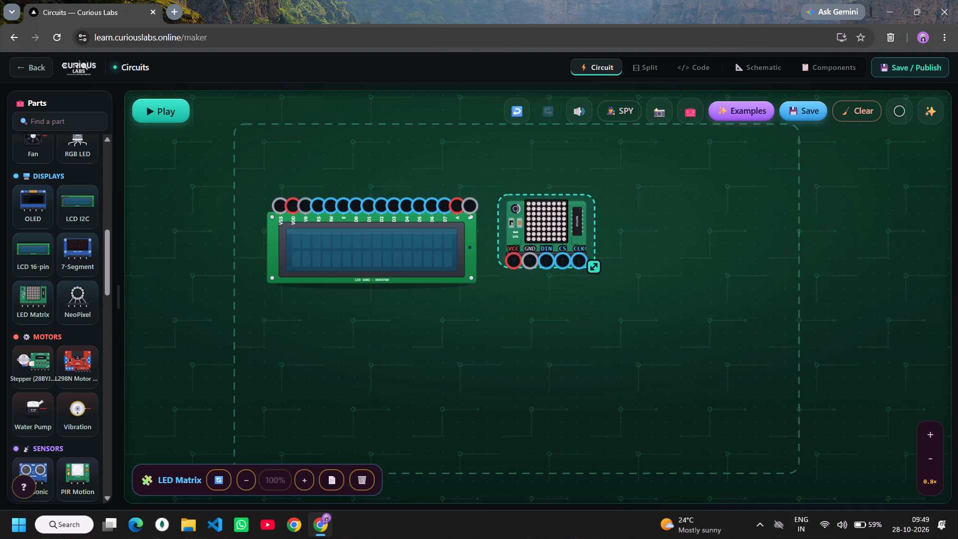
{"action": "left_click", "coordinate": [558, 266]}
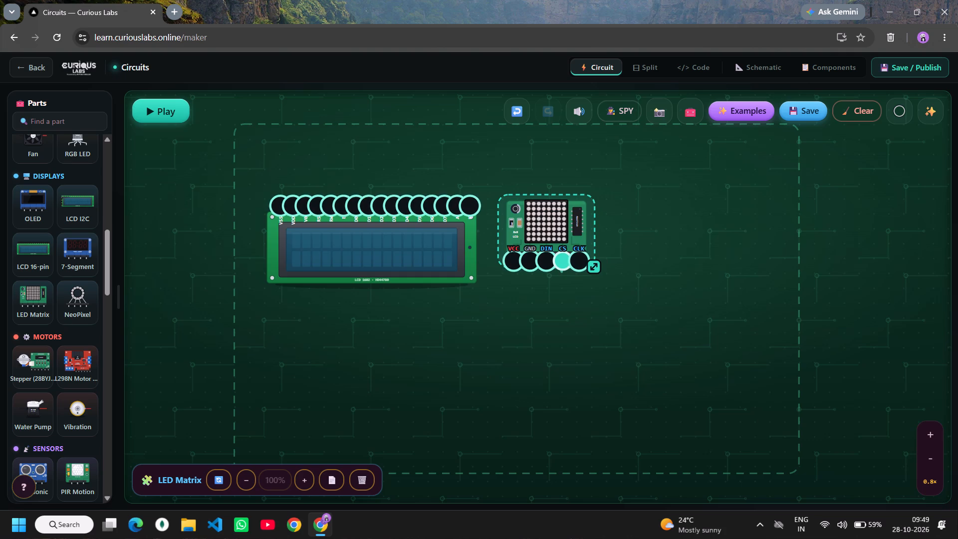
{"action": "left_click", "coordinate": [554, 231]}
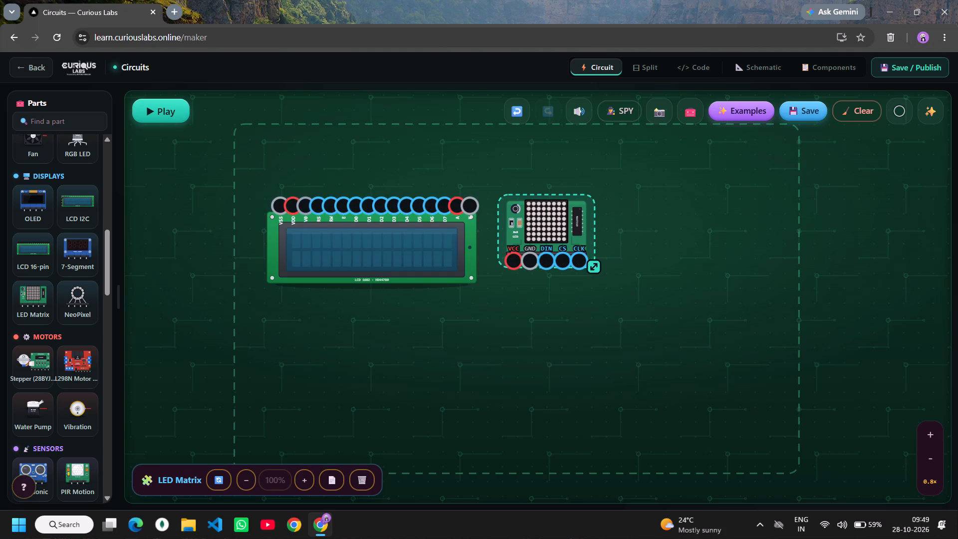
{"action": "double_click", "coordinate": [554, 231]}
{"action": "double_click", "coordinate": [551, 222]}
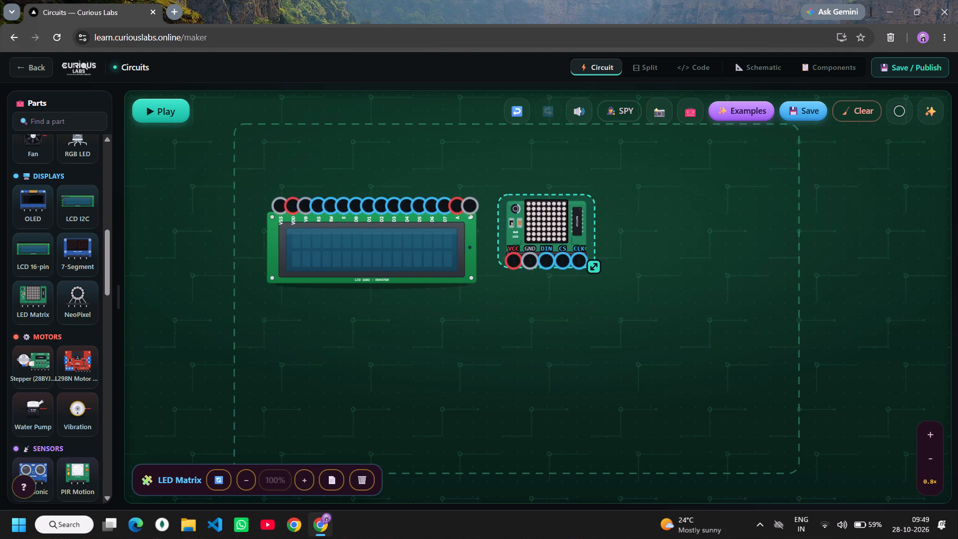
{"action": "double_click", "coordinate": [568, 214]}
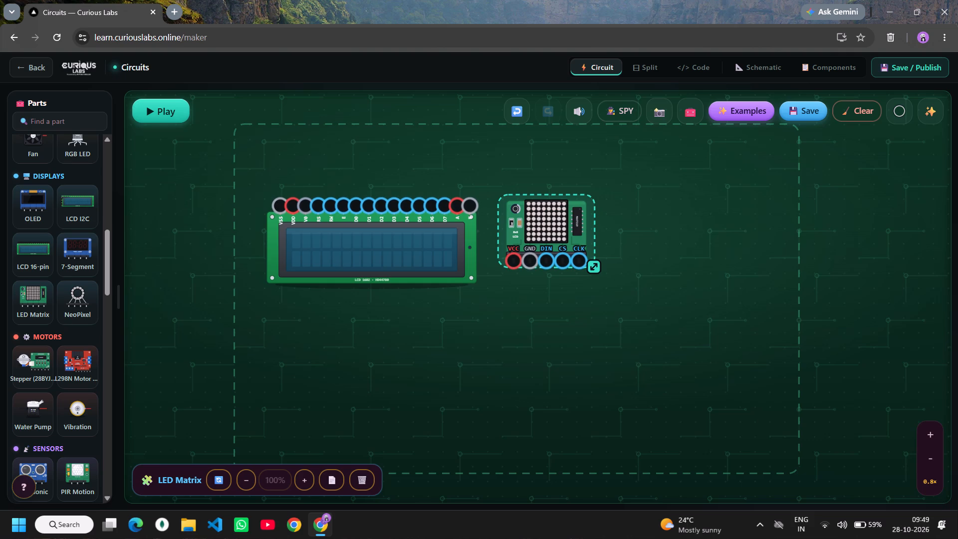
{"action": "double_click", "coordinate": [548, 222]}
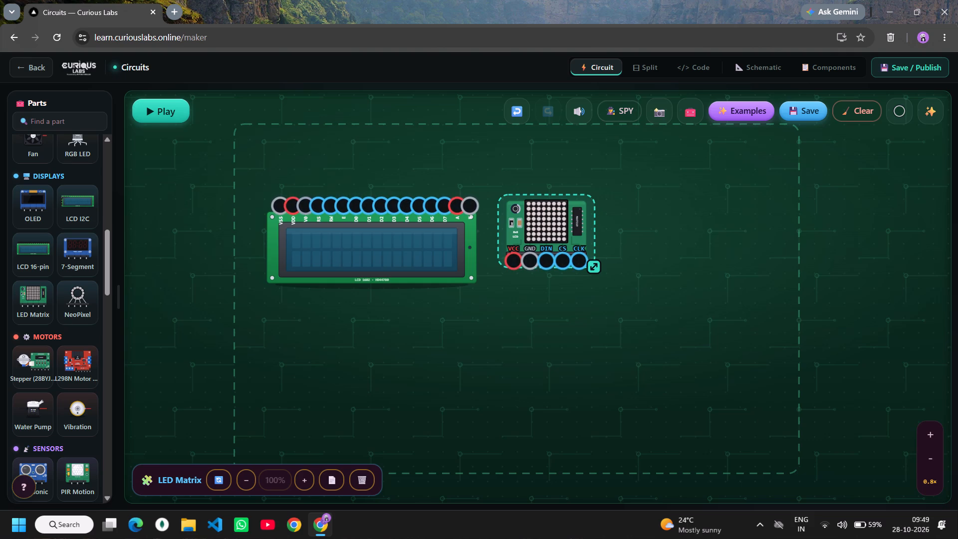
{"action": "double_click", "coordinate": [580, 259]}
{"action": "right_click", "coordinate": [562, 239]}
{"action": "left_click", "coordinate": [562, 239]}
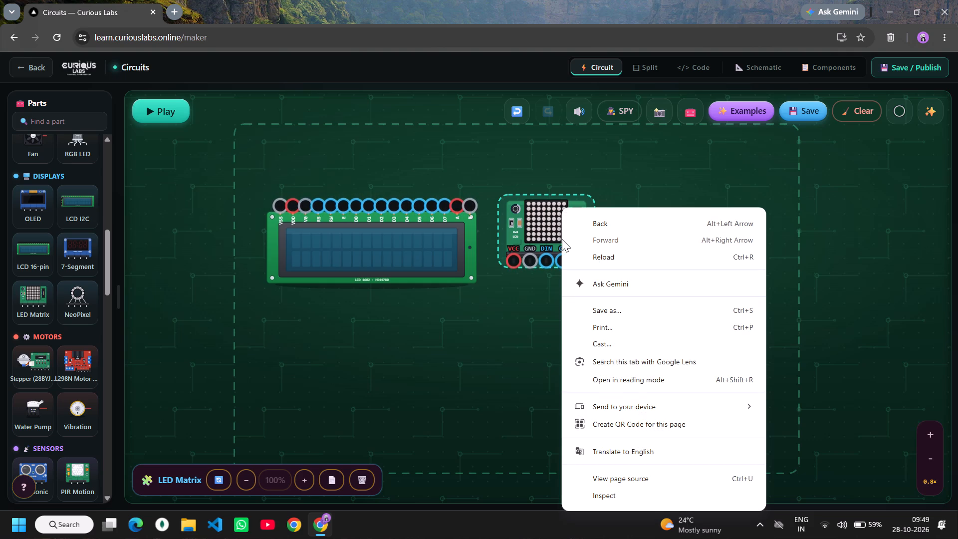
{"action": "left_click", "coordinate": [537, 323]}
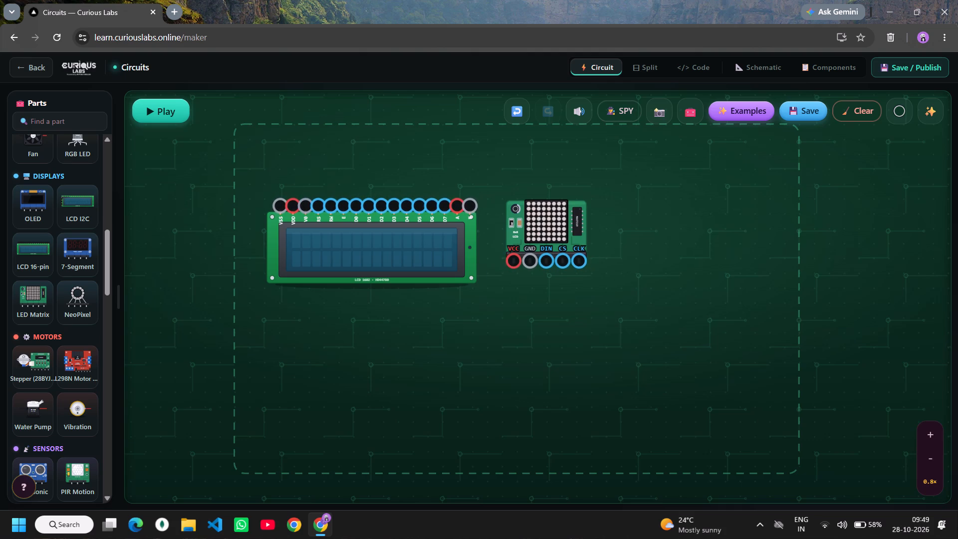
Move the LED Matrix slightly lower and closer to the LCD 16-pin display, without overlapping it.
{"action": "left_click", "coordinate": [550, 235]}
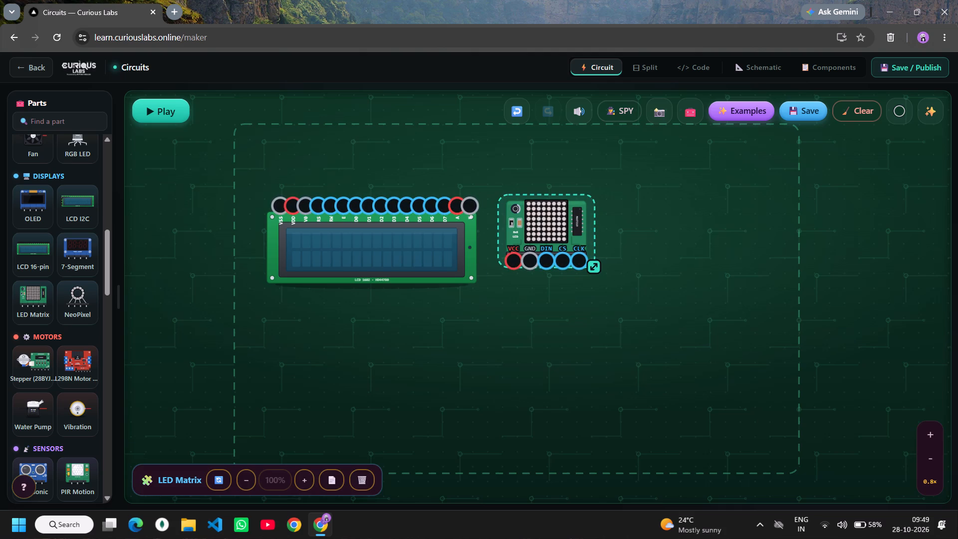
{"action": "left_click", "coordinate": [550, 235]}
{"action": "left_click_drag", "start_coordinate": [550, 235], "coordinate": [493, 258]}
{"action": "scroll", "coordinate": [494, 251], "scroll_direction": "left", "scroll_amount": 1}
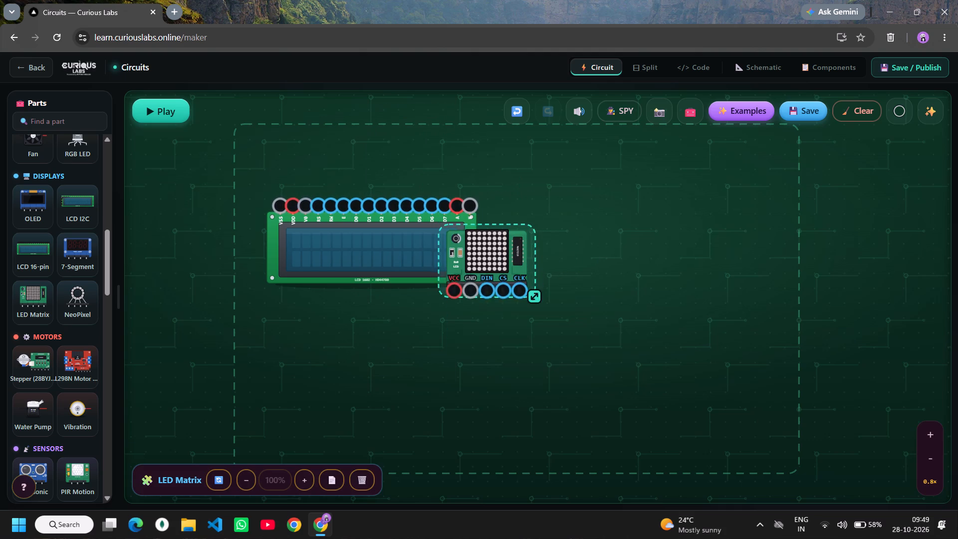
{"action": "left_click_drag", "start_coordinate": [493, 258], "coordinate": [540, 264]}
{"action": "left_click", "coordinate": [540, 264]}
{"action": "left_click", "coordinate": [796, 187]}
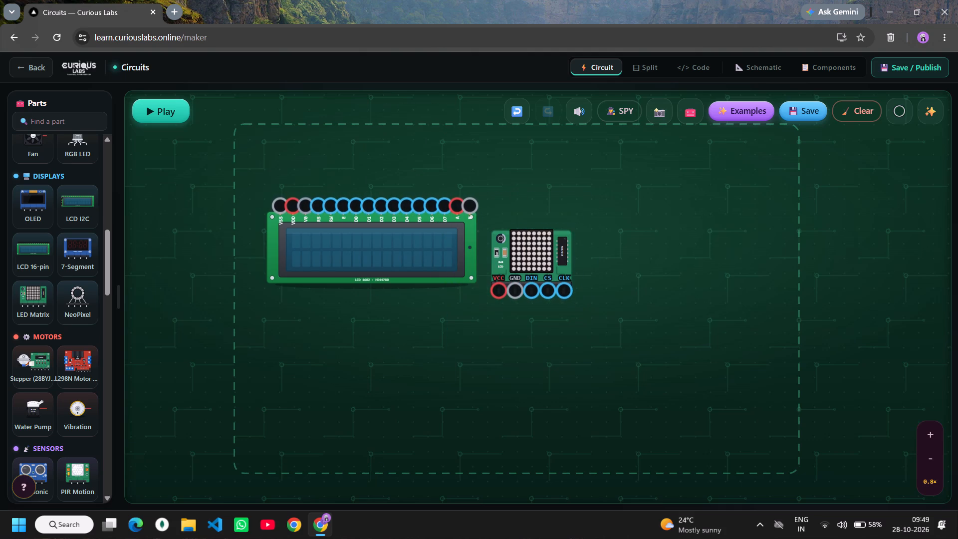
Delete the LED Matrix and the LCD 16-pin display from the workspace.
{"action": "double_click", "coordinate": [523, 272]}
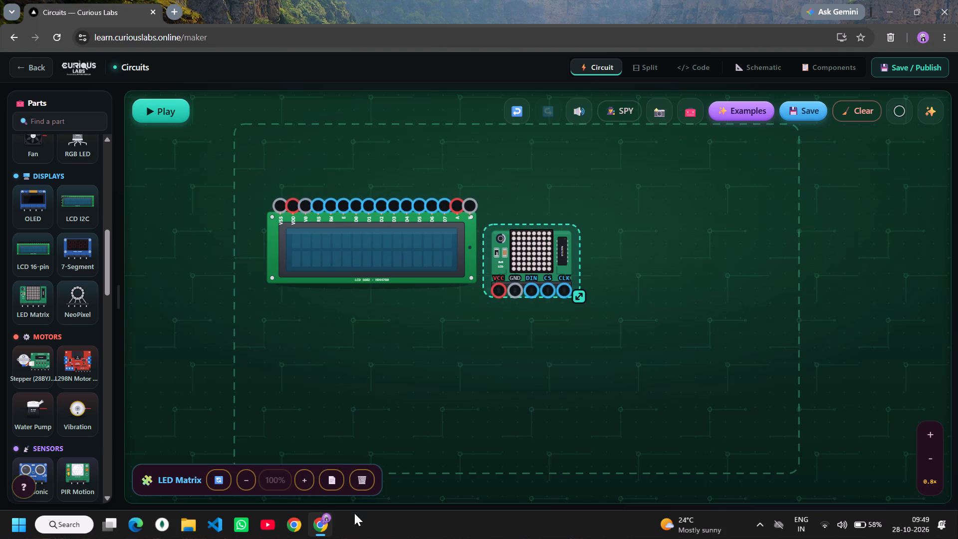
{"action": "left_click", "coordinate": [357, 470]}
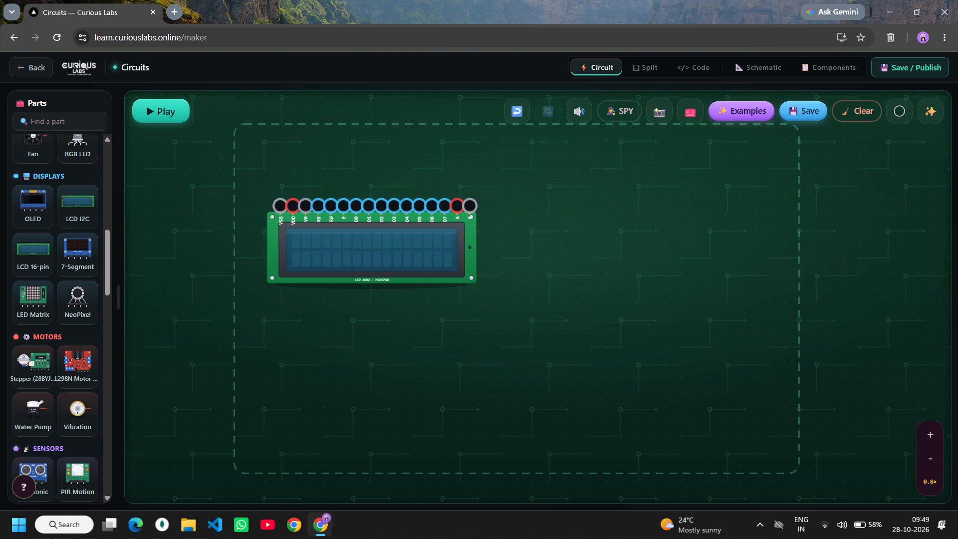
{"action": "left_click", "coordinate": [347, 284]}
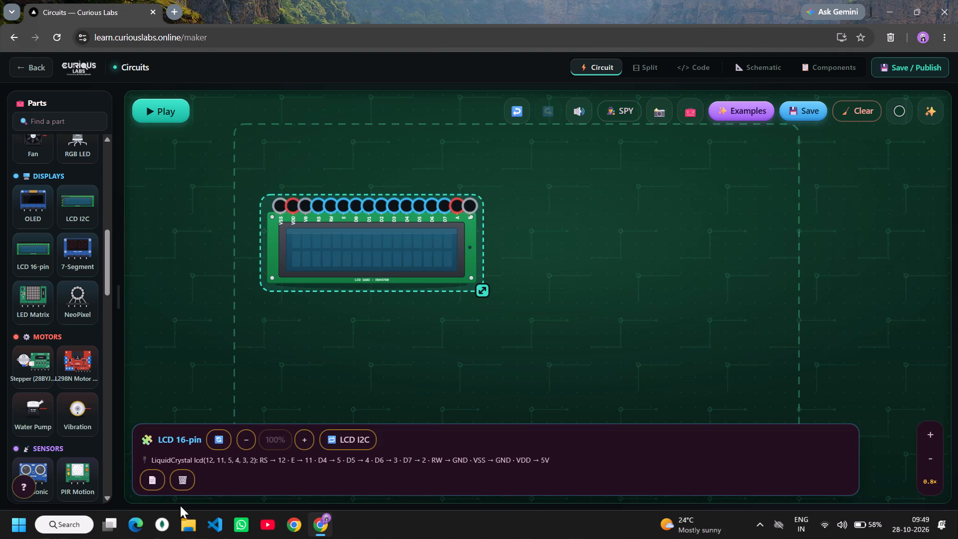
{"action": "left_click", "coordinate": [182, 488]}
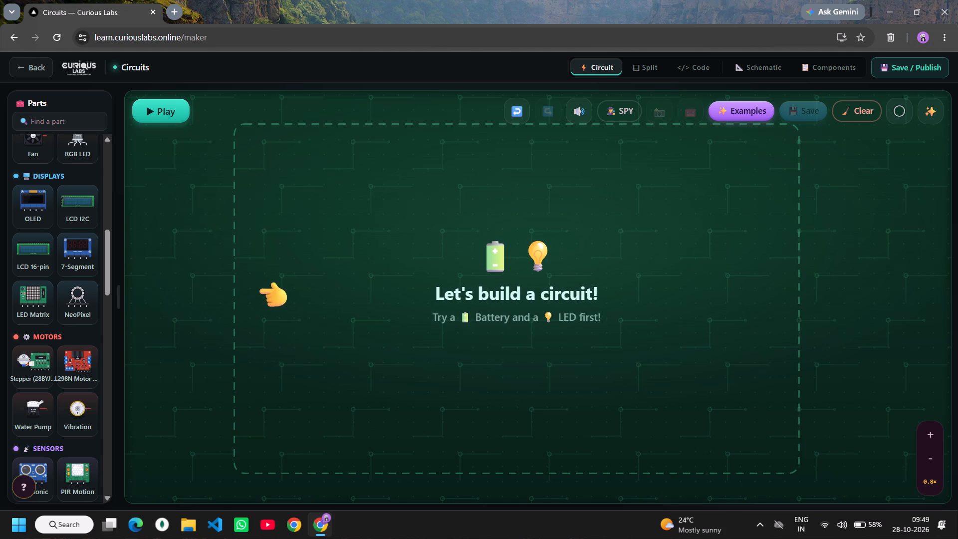
Add an LCD I2C display to the empty workspace.
{"action": "right_click", "coordinate": [92, 194]}
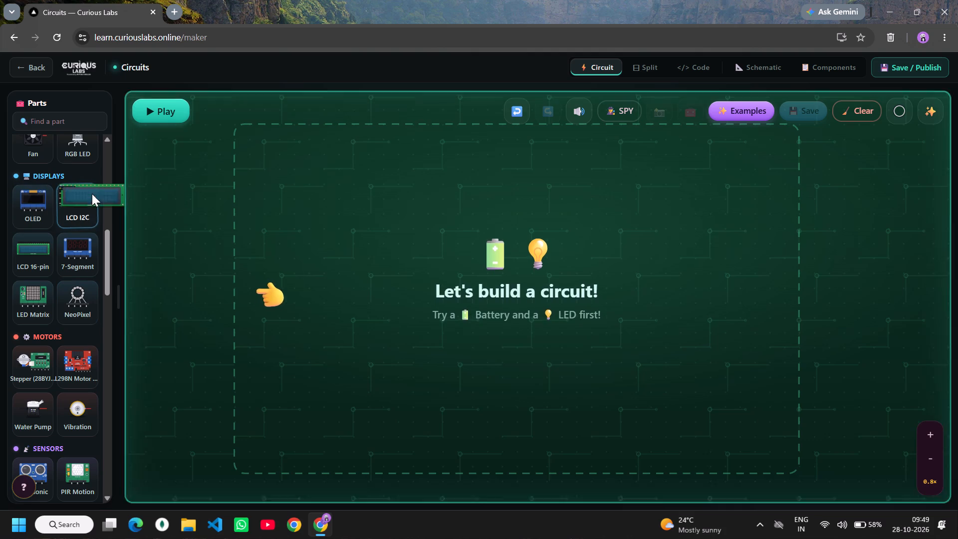
{"action": "left_click_drag", "start_coordinate": [385, 158], "coordinate": [232, 266]}
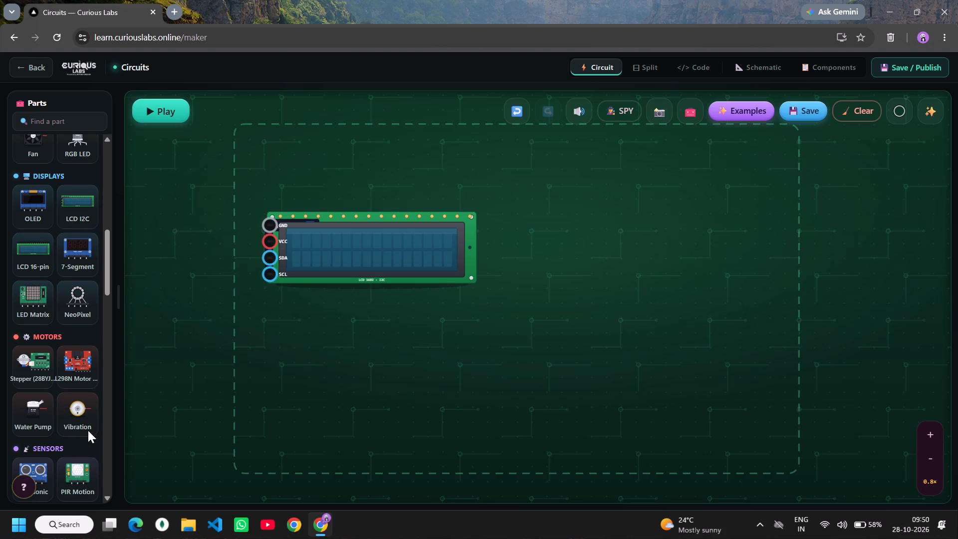
Search the parts for "d" and add a DHT11 sensor beside the LCD I2C.
{"action": "left_click", "coordinate": [59, 124]}
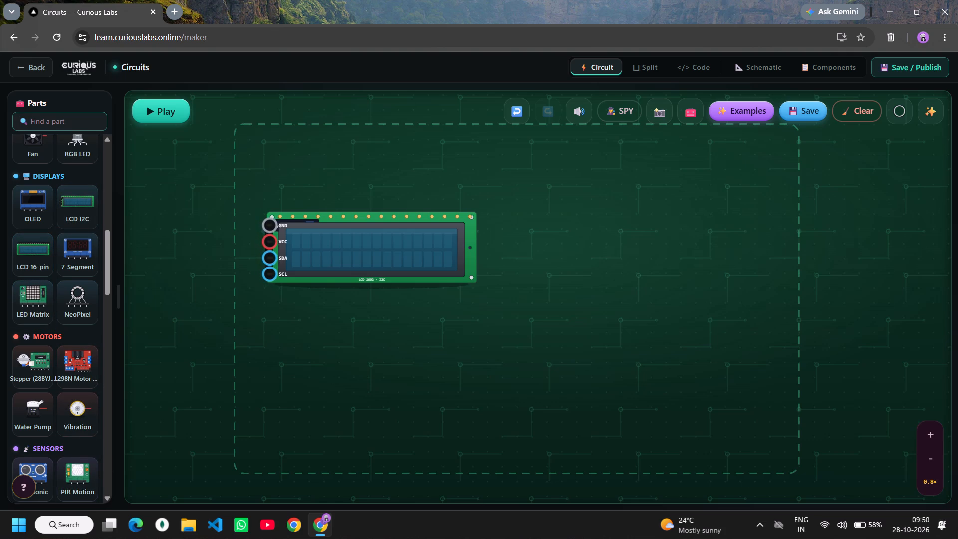
{"action": "key", "text": "d"}
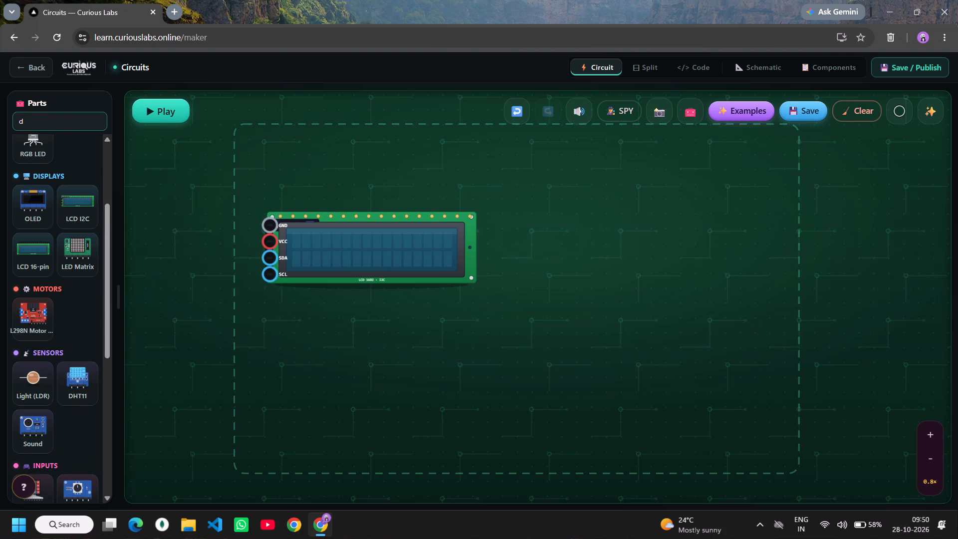
{"action": "left_click", "coordinate": [79, 394]}
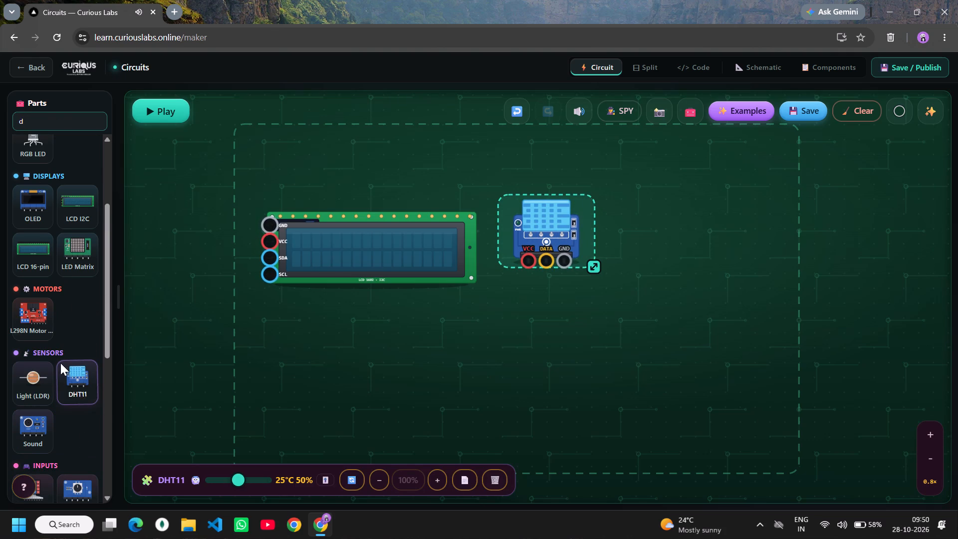
Clear the part search and add a standard Breadboard from the basic parts below the DHT11.
{"action": "key", "text": "BackSpace"}
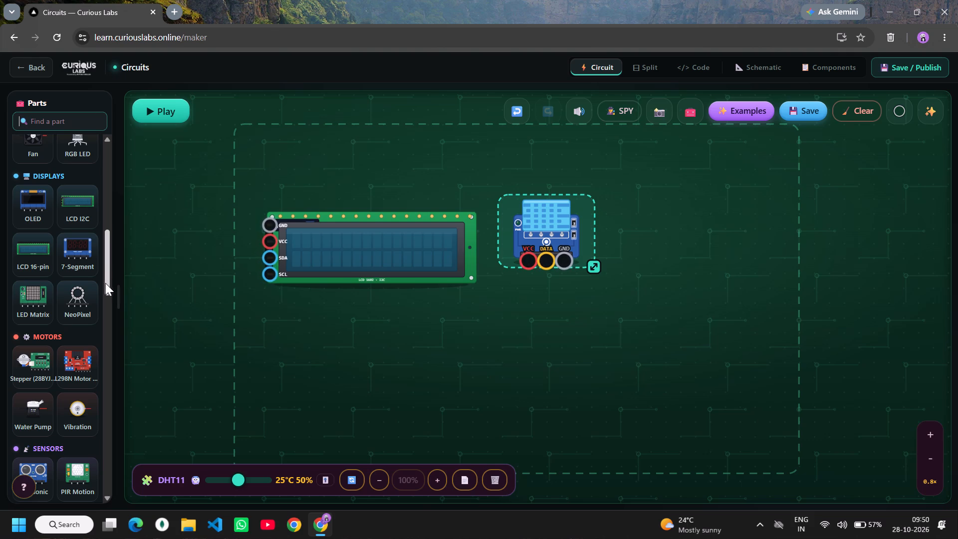
{"action": "left_click", "coordinate": [107, 287]}
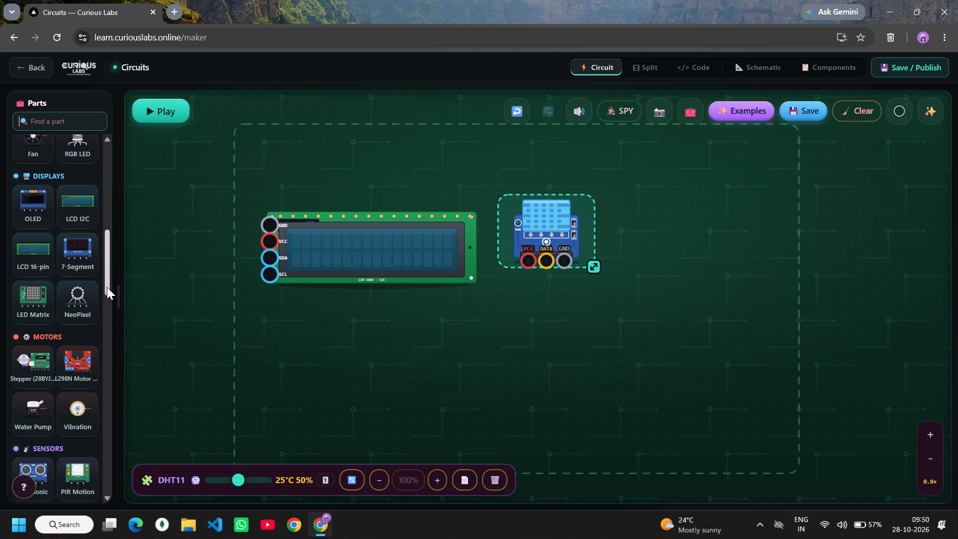
{"action": "left_click_drag", "start_coordinate": [107, 287], "coordinate": [109, 308]}
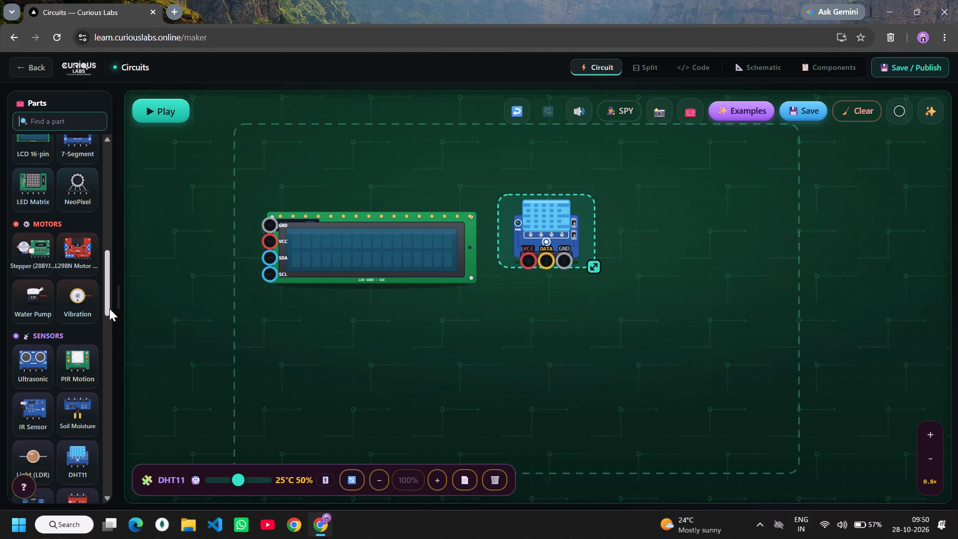
{"action": "left_click_drag", "start_coordinate": [109, 308], "coordinate": [113, 352]}
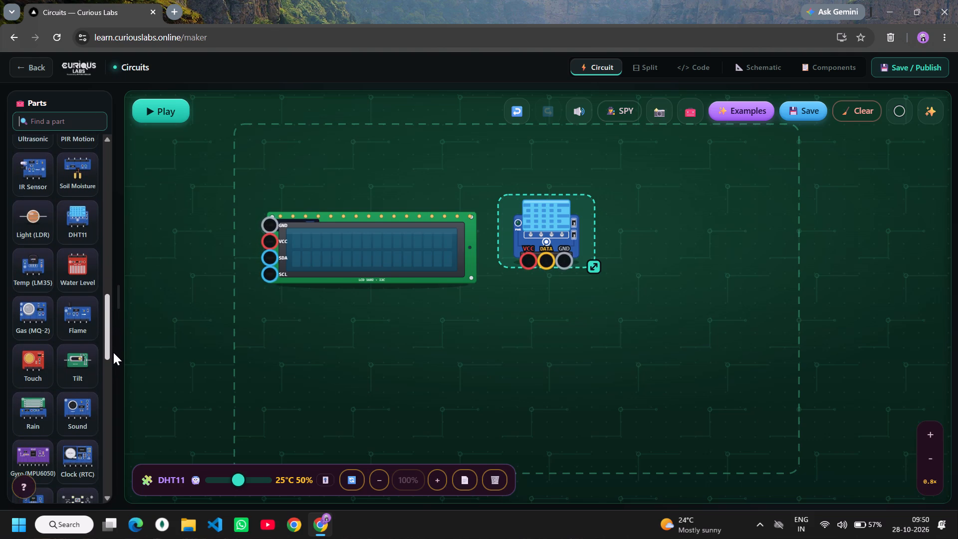
{"action": "left_click_drag", "start_coordinate": [113, 352], "coordinate": [52, 319]}
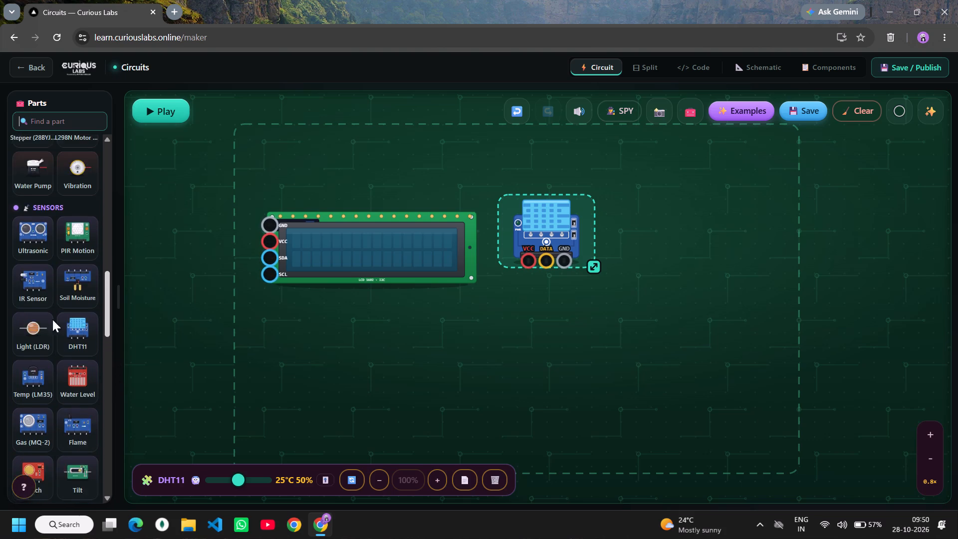
{"action": "left_click_drag", "start_coordinate": [52, 319], "coordinate": [72, 346]}
{"action": "scroll", "coordinate": [81, 304], "scroll_direction": "up", "scroll_amount": 6}
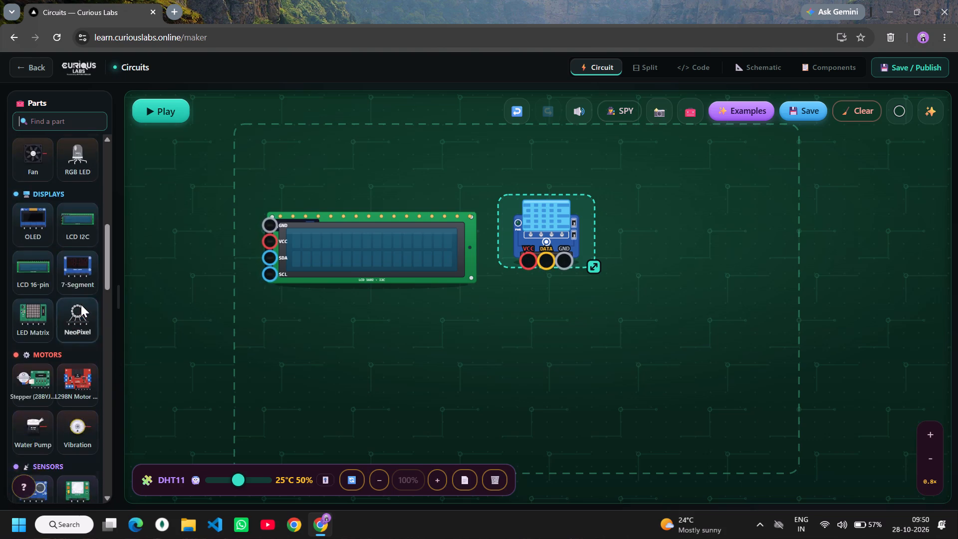
{"action": "scroll", "coordinate": [81, 304], "scroll_direction": "up", "scroll_amount": 2}
{"action": "left_click", "coordinate": [80, 352]}
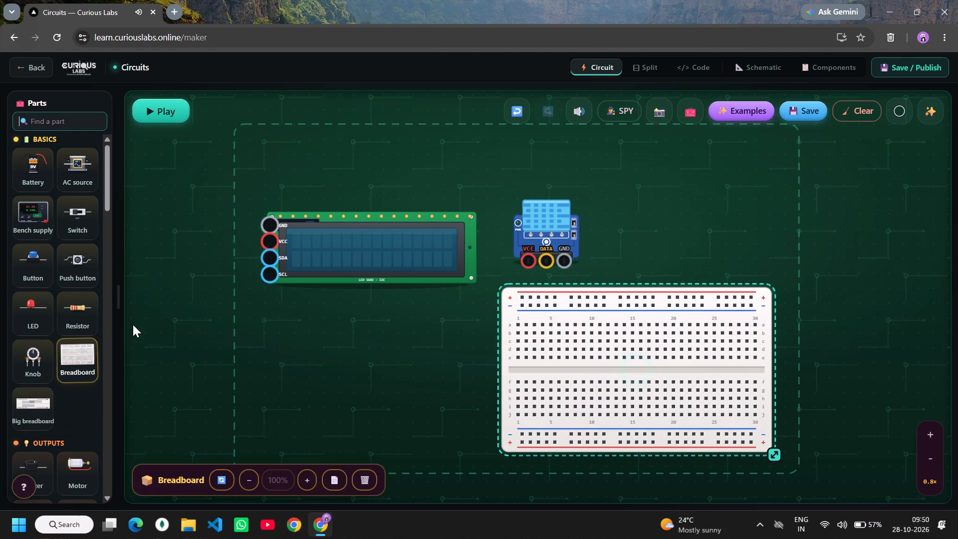
Move the LCD I2C and the DHT11 up and apart to opposite upper corners of the workspace.
{"action": "left_click_drag", "start_coordinate": [345, 242], "coordinate": [289, 153]}
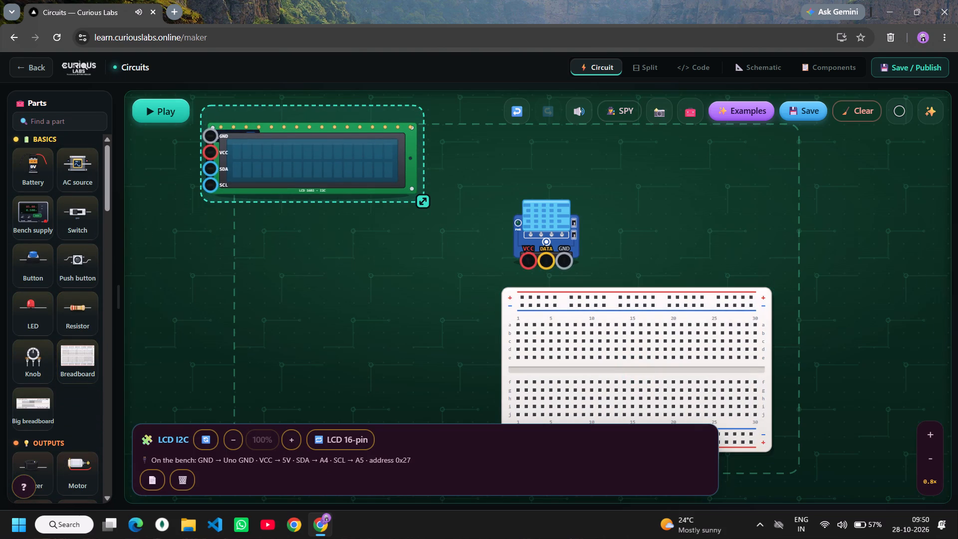
{"action": "left_click_drag", "start_coordinate": [572, 234], "coordinate": [647, 162]}
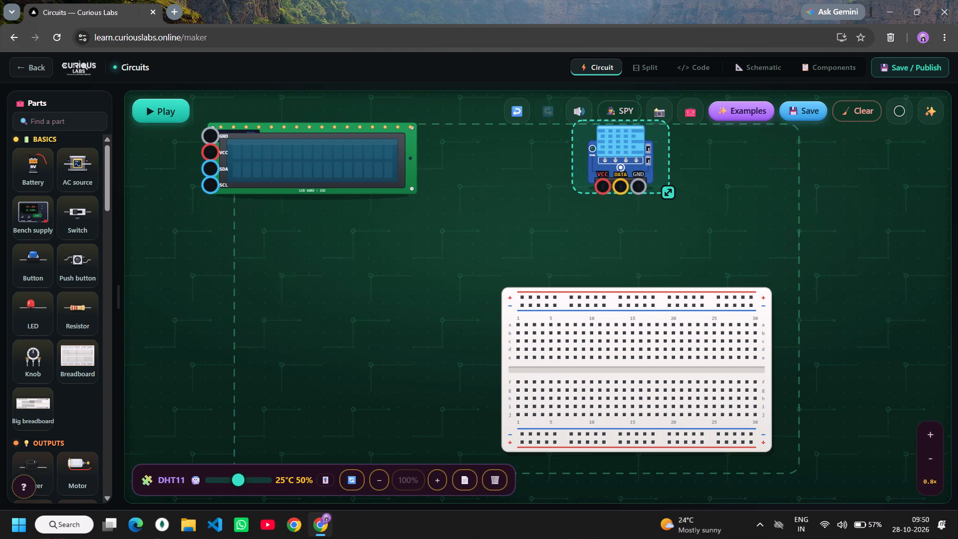
Add an Arduino Uno and place it below the LCD I2C, beside the breadboard.
{"action": "scroll", "coordinate": [58, 342], "scroll_direction": "down", "scroll_amount": 10}
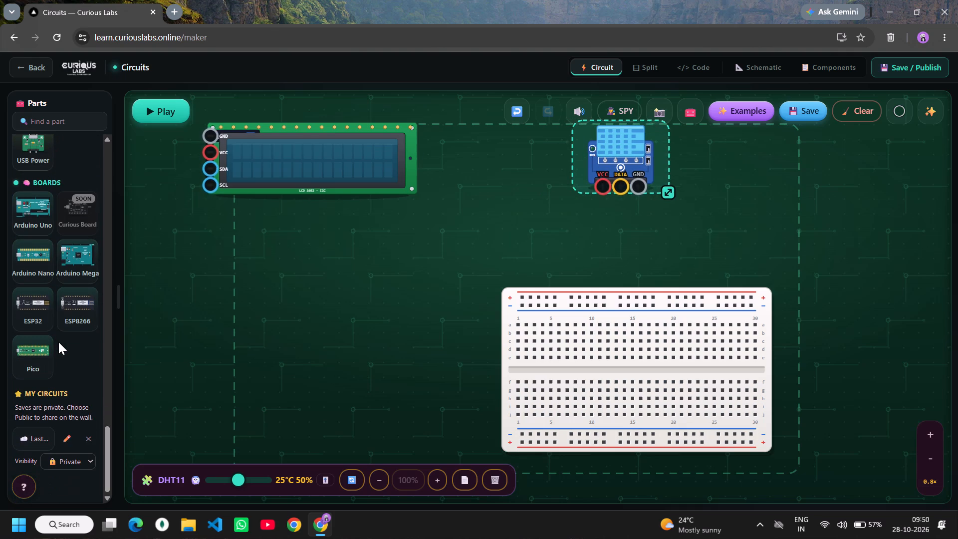
{"action": "left_click", "coordinate": [32, 222]}
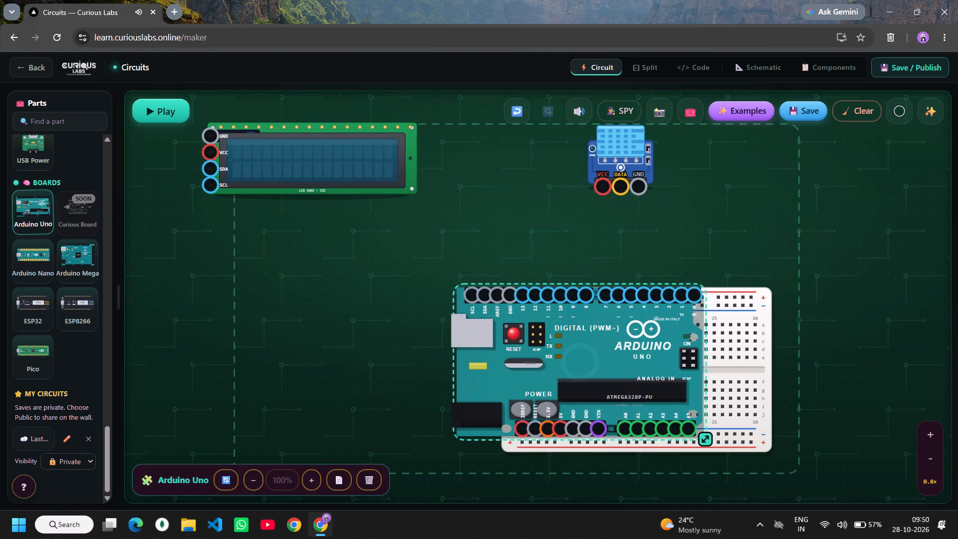
{"action": "left_click_drag", "start_coordinate": [569, 335], "coordinate": [285, 333]}
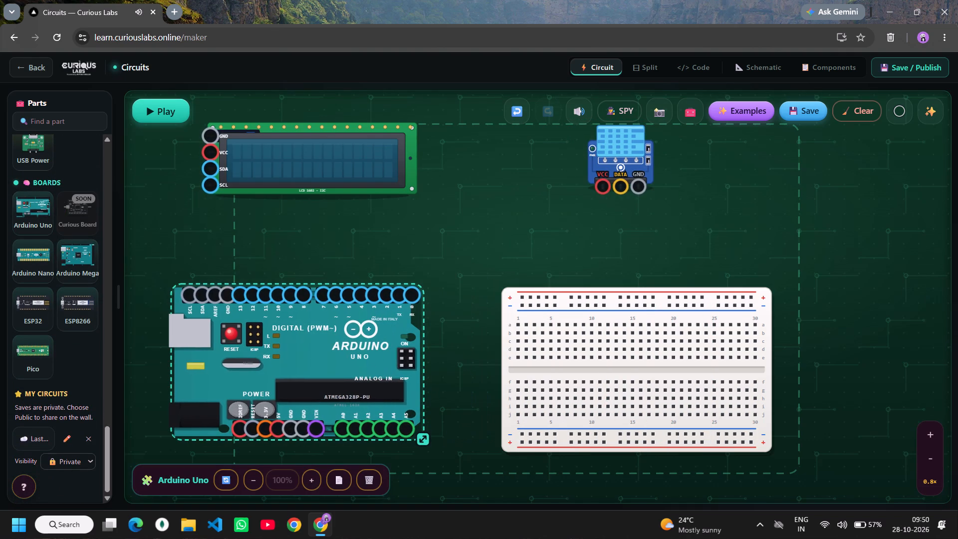
{"action": "left_click_drag", "start_coordinate": [285, 333], "coordinate": [284, 334]}
{"action": "left_click", "coordinate": [566, 199]}
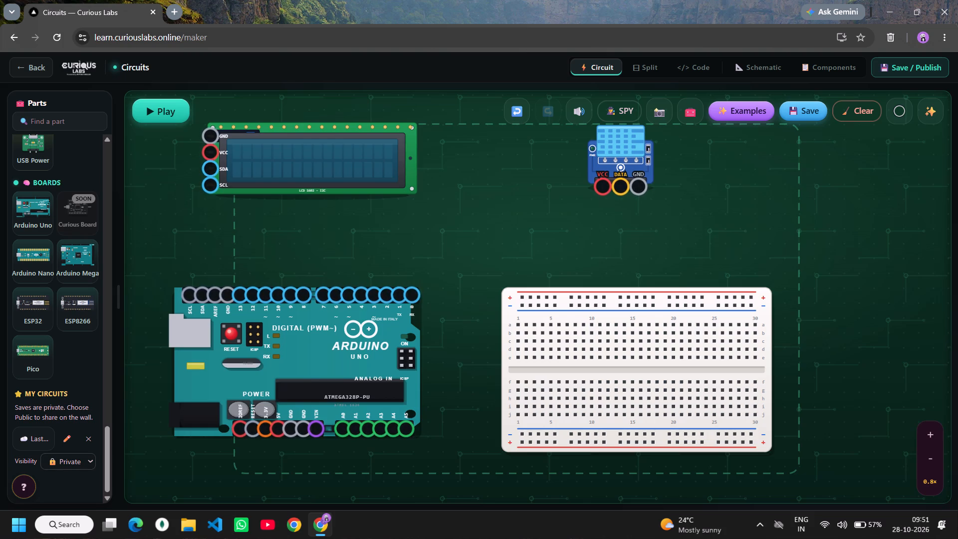
Wire the DHT11's VCC pin to breadboard hole a2.
{"action": "left_click", "coordinate": [606, 186]}
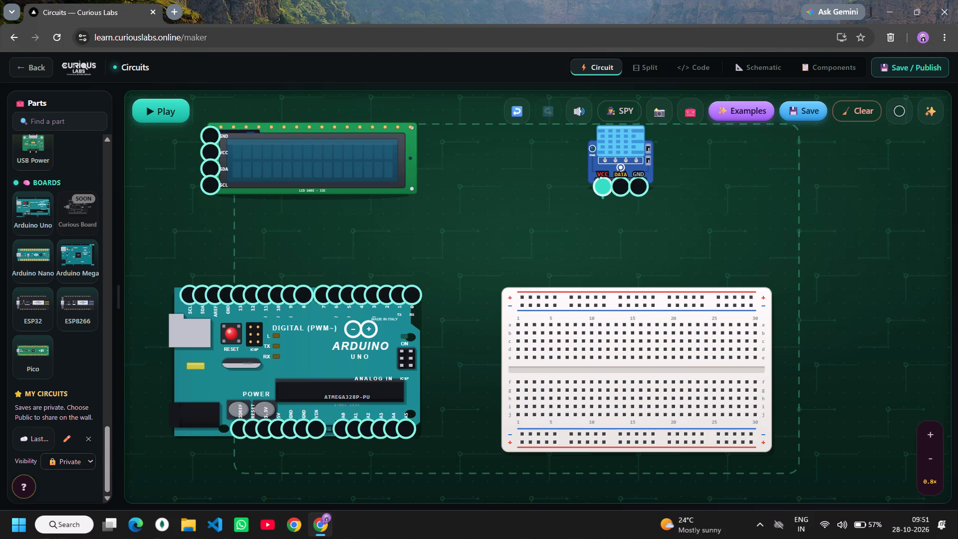
{"action": "left_click", "coordinate": [528, 323]}
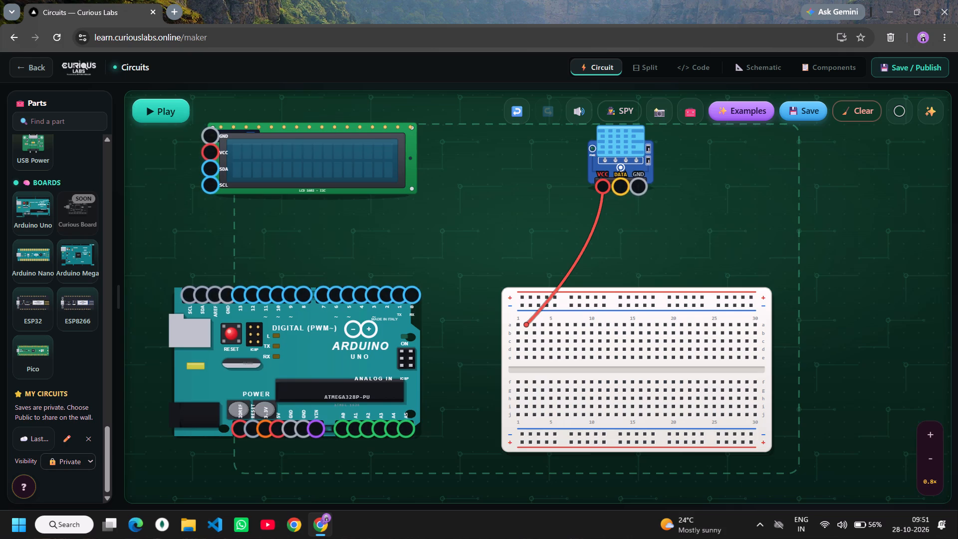
Join the first two holes of the breadboard's upper positive rail with a short wire.
{"action": "left_click", "coordinate": [543, 303]}
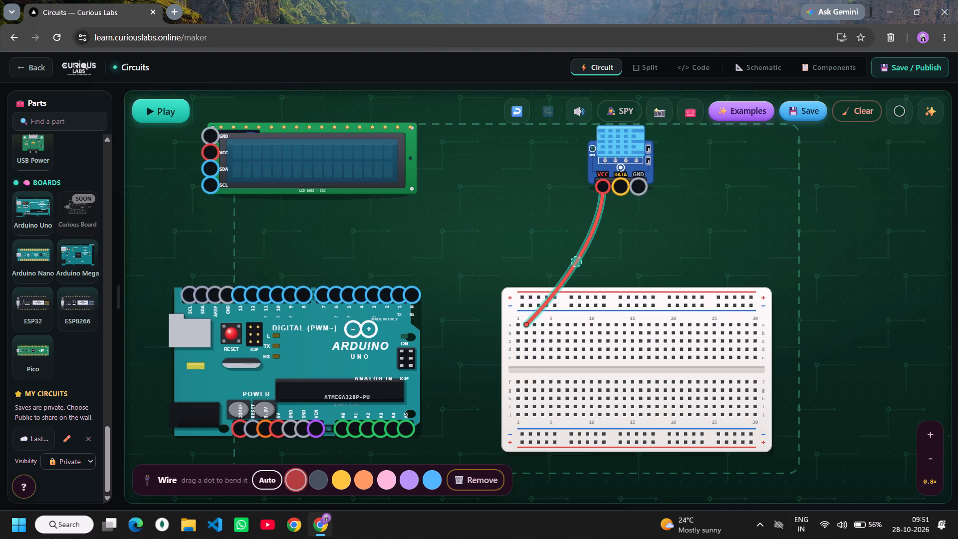
{"action": "left_click", "coordinate": [521, 297]}
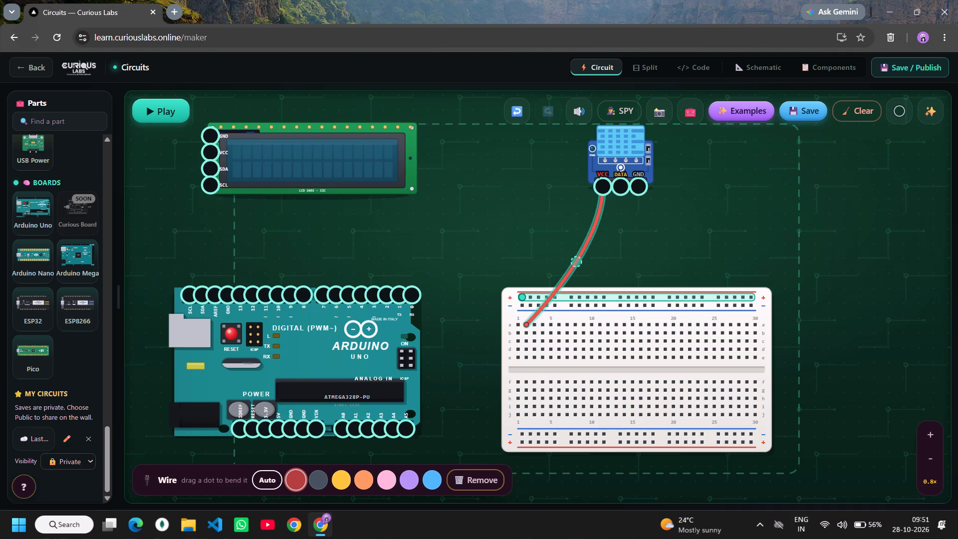
{"action": "left_click", "coordinate": [528, 295]}
{"action": "left_click_drag", "start_coordinate": [528, 295], "coordinate": [540, 307]}
{"action": "left_click", "coordinate": [540, 307]}
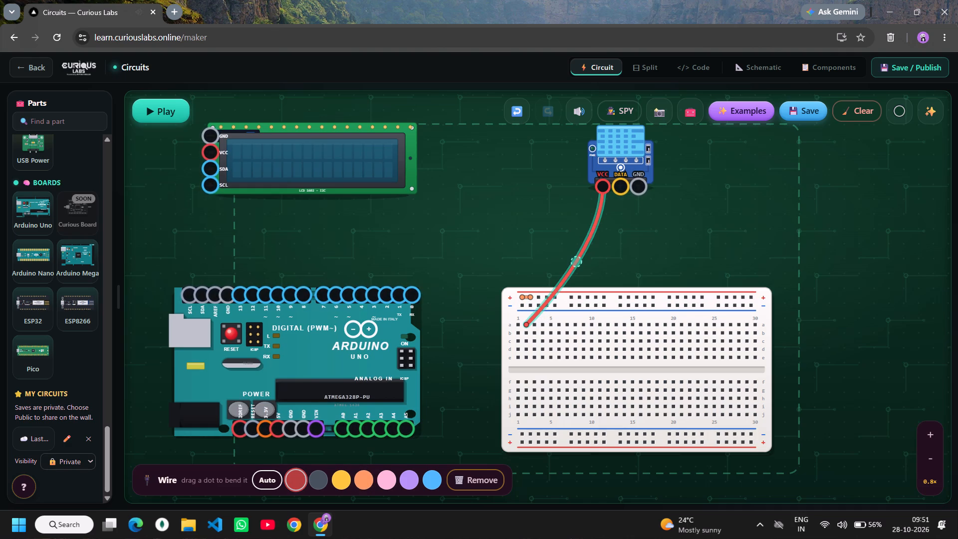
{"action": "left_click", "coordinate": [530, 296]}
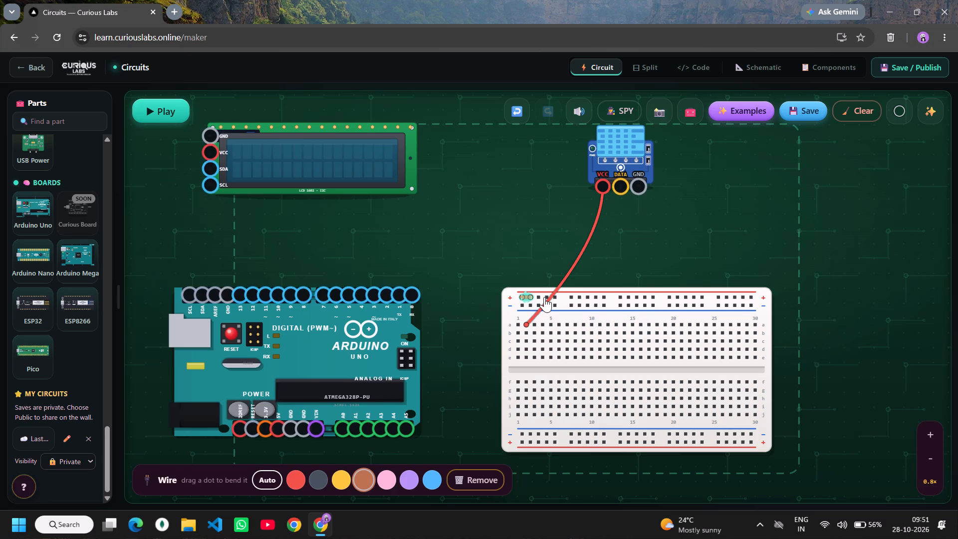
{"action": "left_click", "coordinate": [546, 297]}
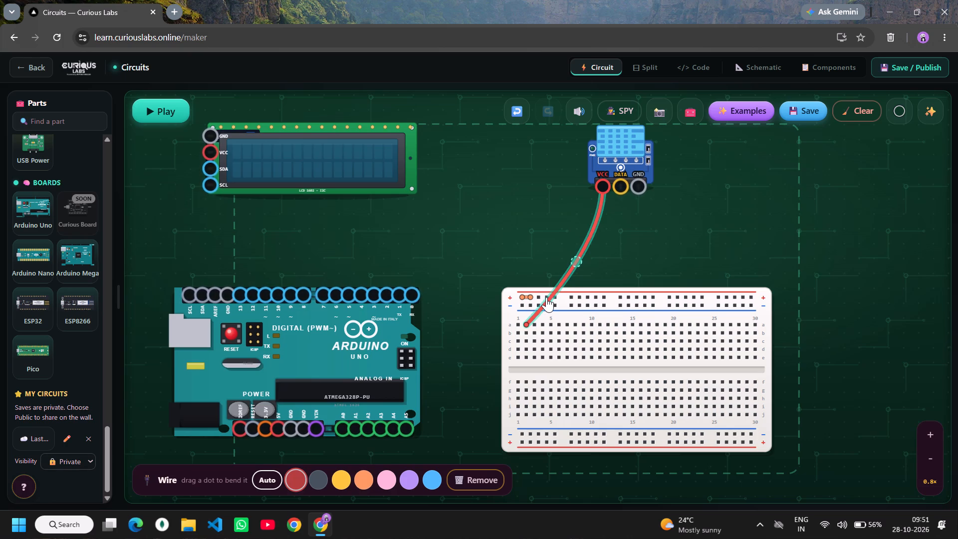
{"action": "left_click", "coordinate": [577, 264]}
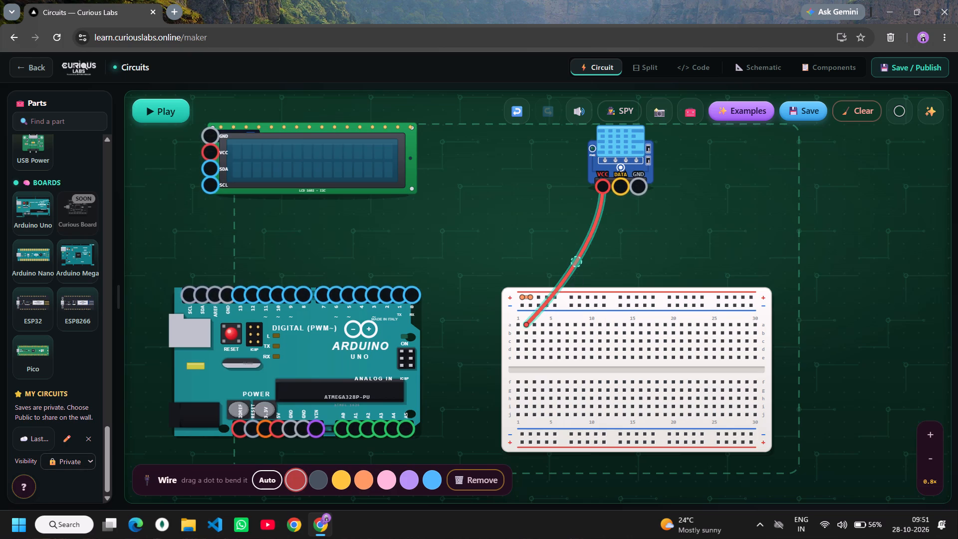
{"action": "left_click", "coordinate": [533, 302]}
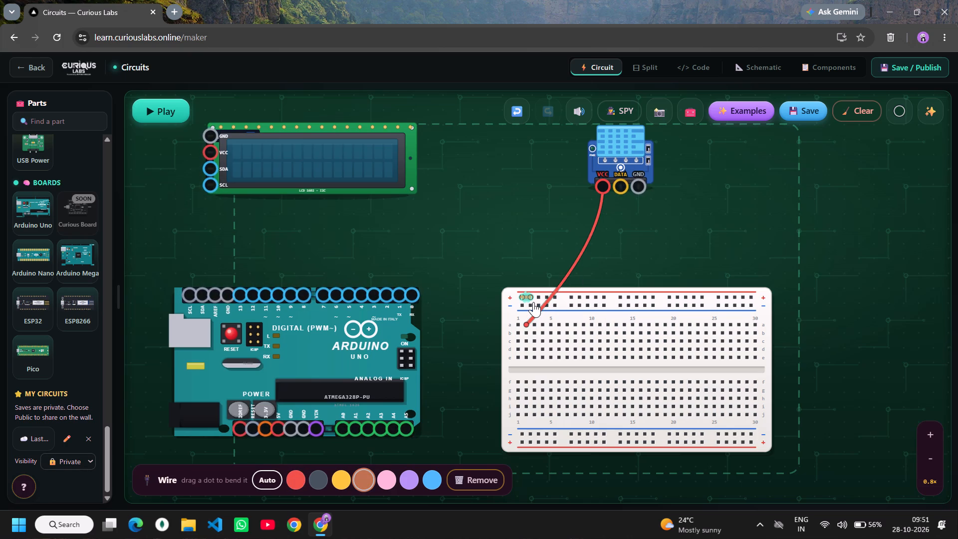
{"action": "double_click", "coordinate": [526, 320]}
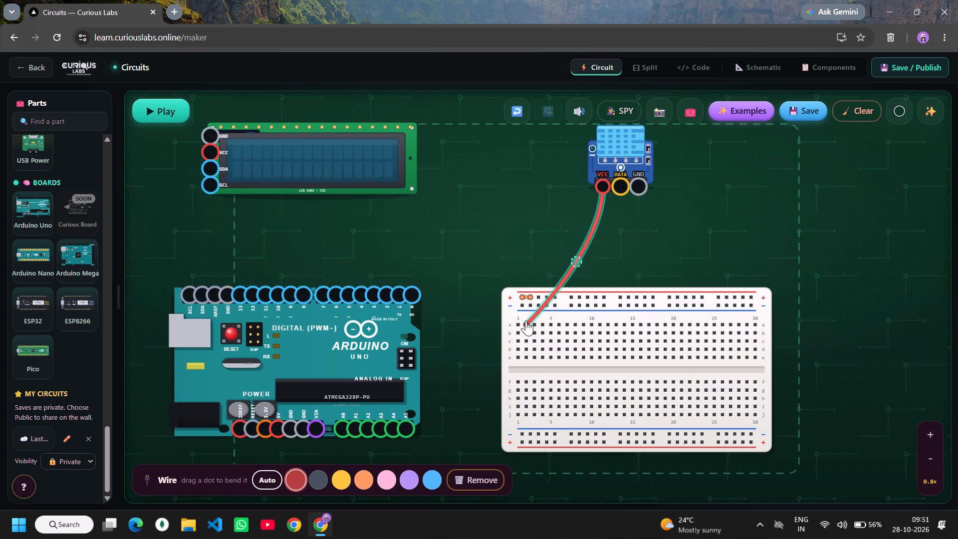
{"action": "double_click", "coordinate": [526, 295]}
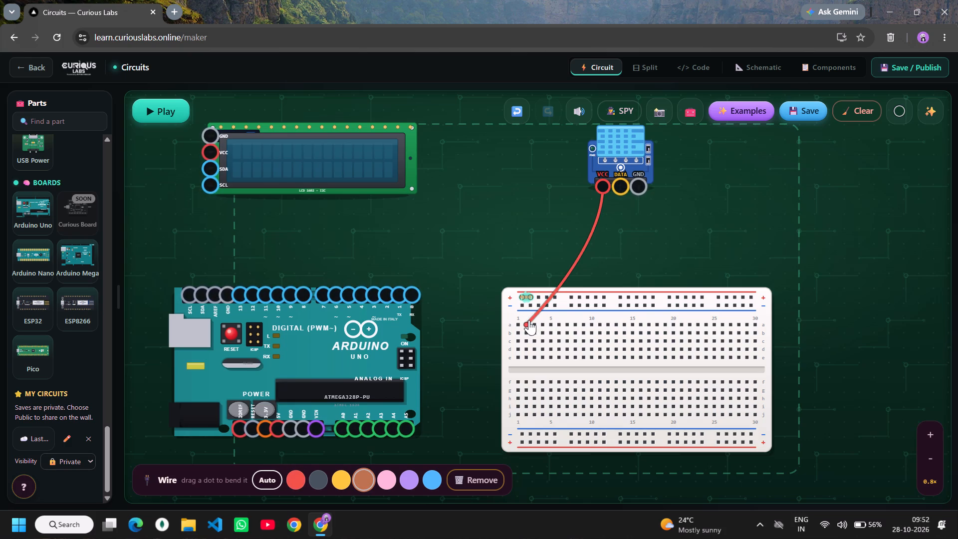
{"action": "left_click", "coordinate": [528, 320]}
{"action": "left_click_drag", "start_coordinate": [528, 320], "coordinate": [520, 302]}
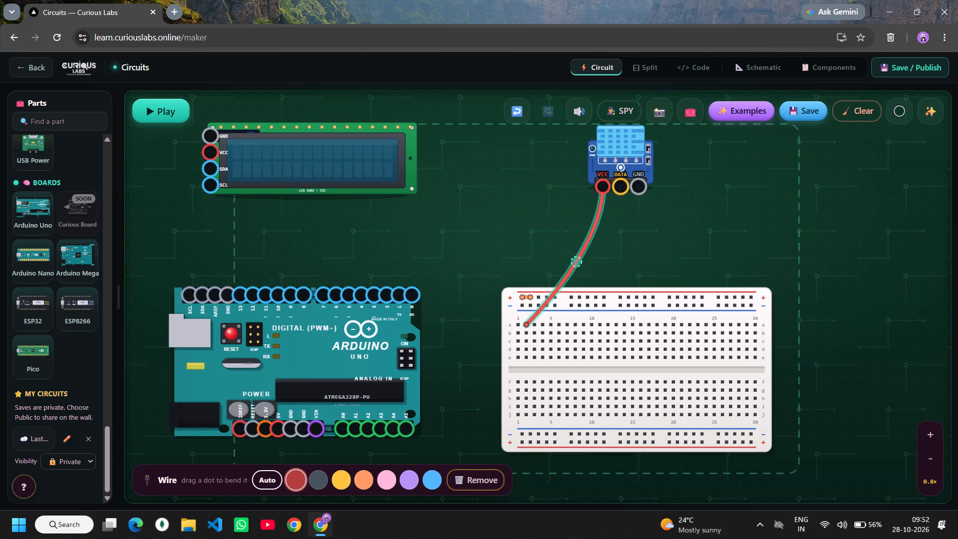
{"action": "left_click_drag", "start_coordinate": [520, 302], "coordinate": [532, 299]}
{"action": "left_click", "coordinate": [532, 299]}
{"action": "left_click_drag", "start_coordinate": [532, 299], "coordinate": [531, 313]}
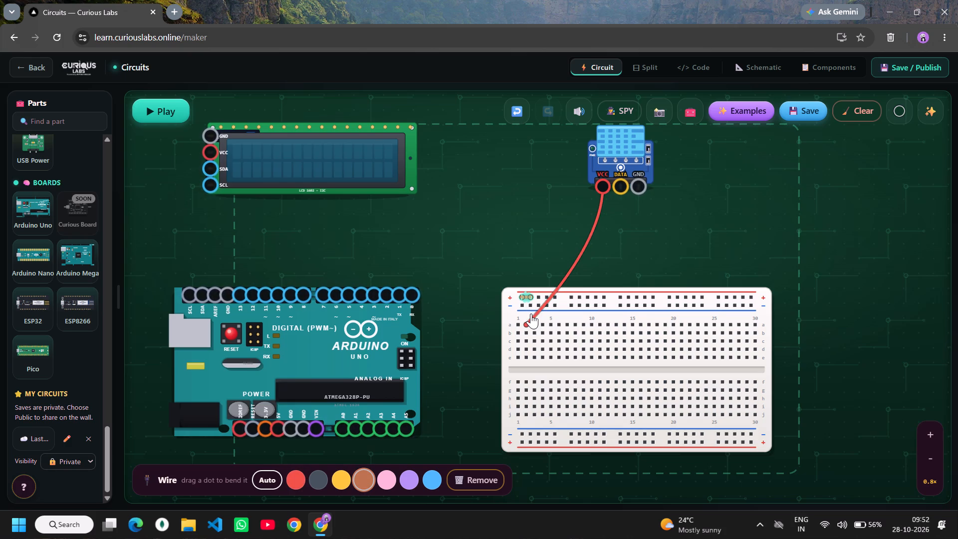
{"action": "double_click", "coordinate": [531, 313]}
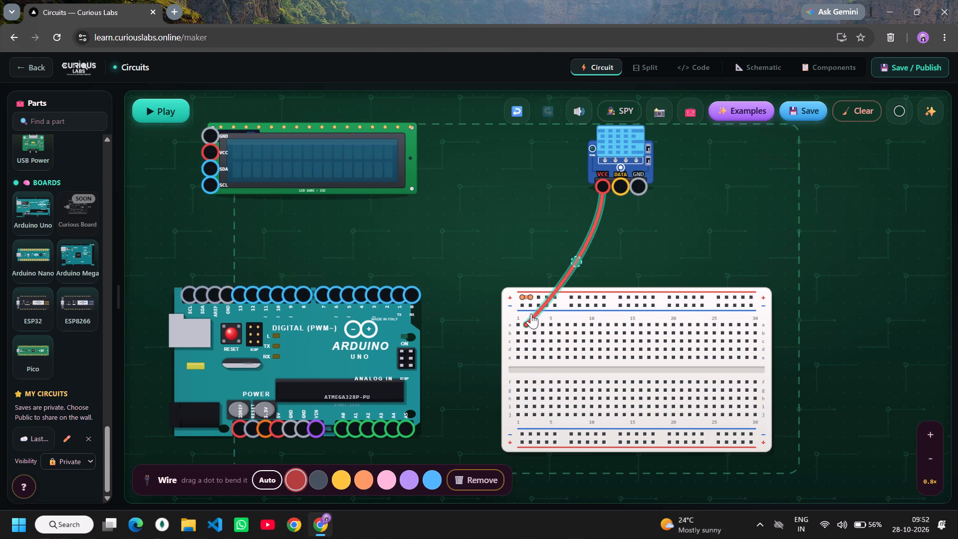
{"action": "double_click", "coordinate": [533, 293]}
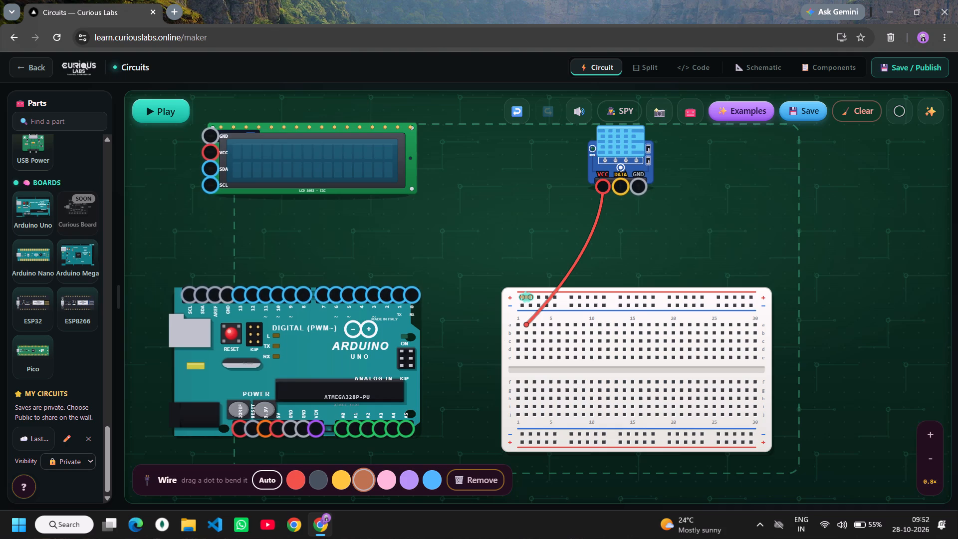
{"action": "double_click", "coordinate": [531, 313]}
Add a short wire between breadboard holes b2 and c2.
{"action": "left_click", "coordinate": [526, 332]}
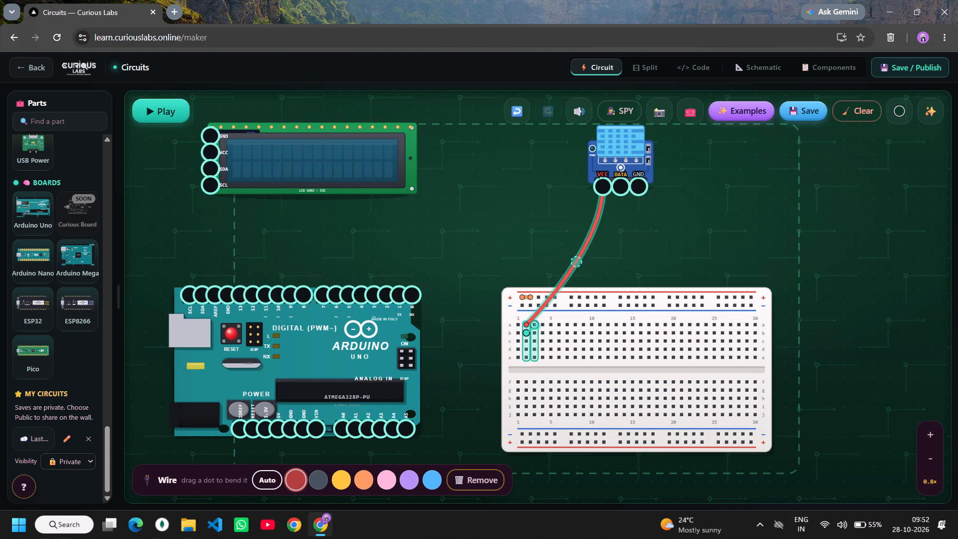
{"action": "left_click", "coordinate": [528, 337]}
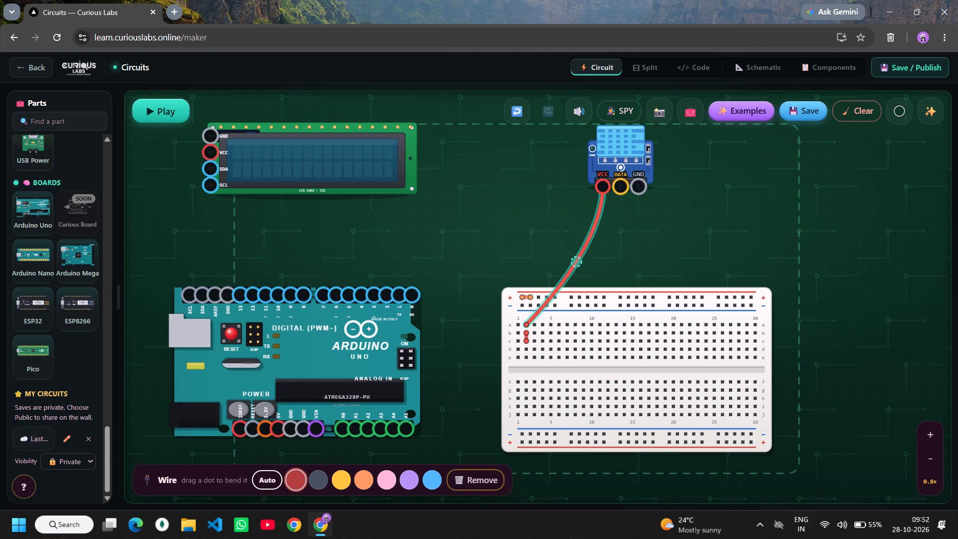
Wire the DHT11's GND to the Arduino Uno's GND next to VIN, and its DATA to the breadboard's upper negative rail.
{"action": "left_click", "coordinate": [643, 187]}
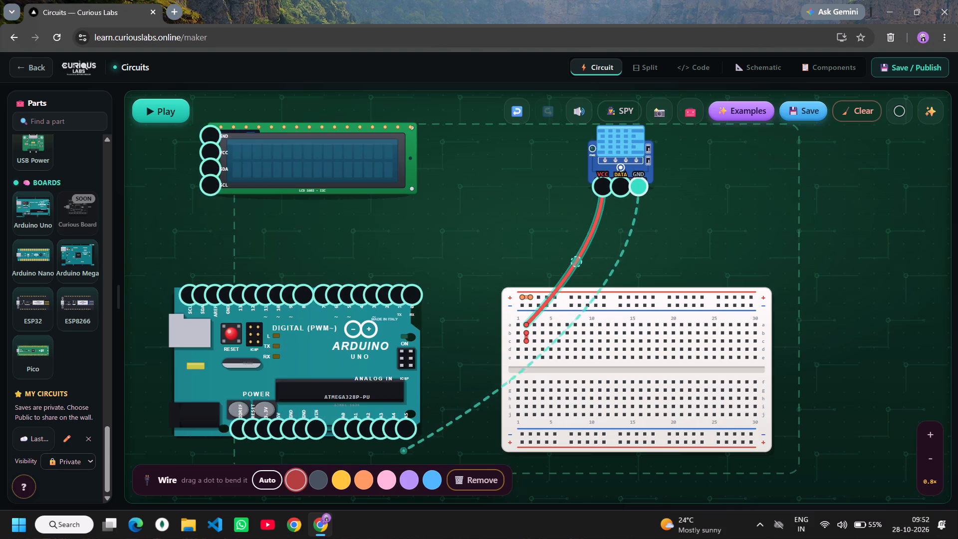
{"action": "left_click", "coordinate": [298, 428]}
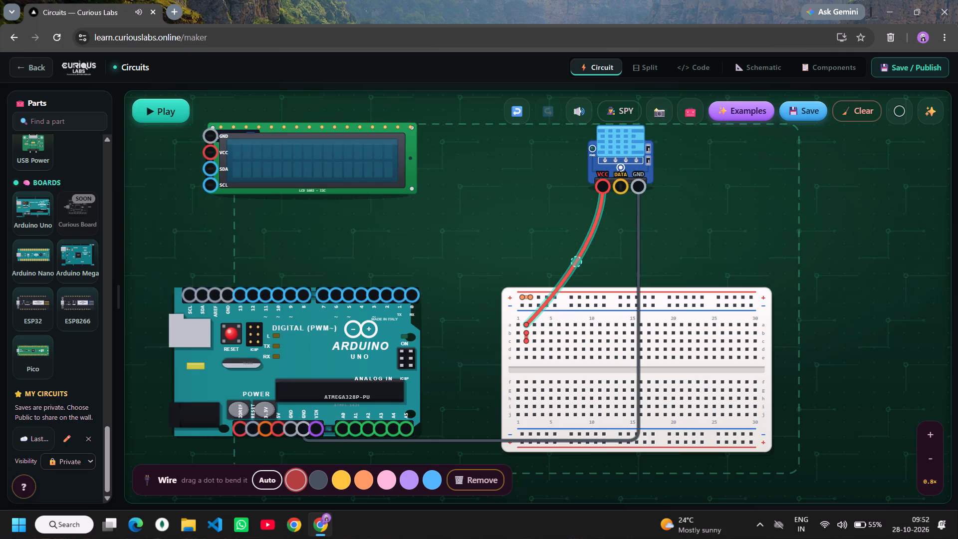
{"action": "left_click", "coordinate": [623, 189]}
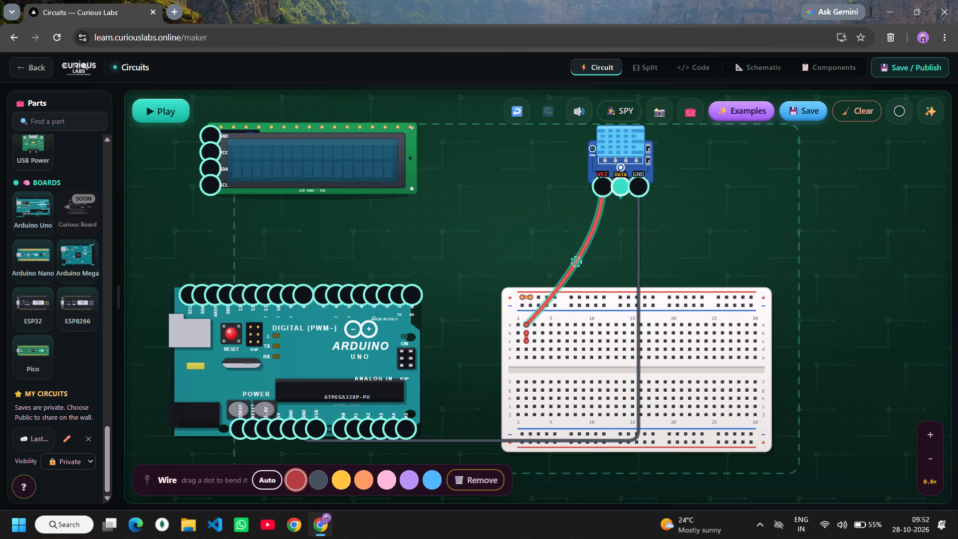
{"action": "left_click", "coordinate": [586, 306]}
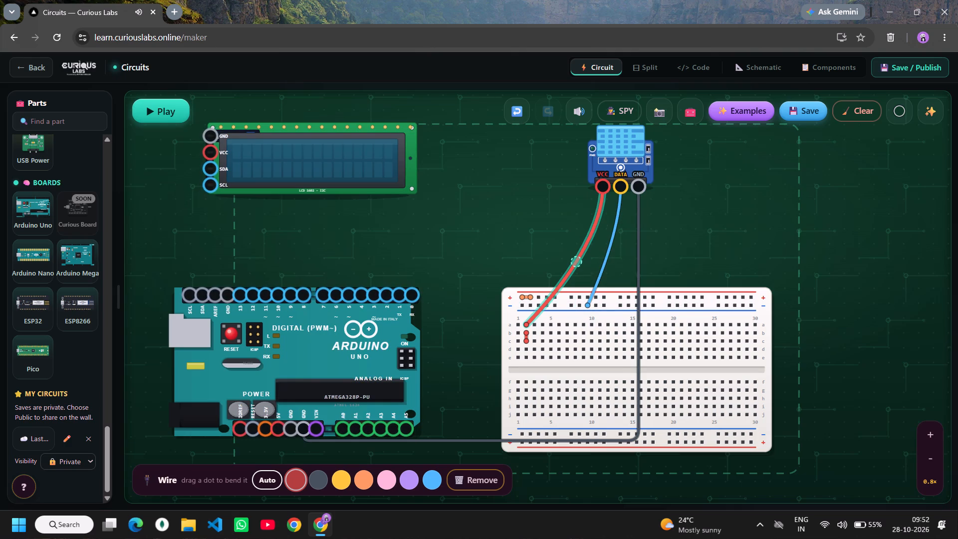
Wire the LCD I2C's GND to the Arduino Uno's GND beside pin 13, and its VCC to breadboard hole d1.
{"action": "left_click", "coordinate": [214, 136]}
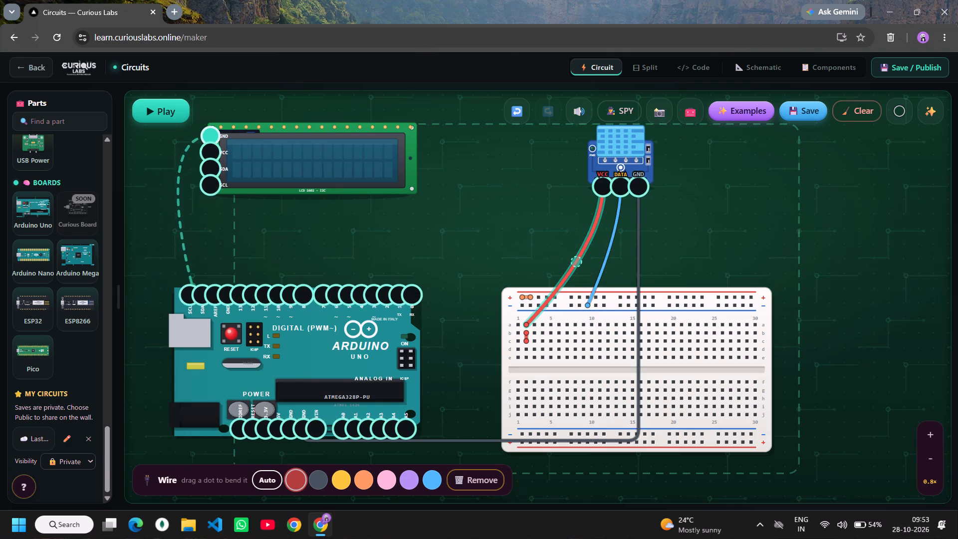
{"action": "left_click", "coordinate": [225, 288]}
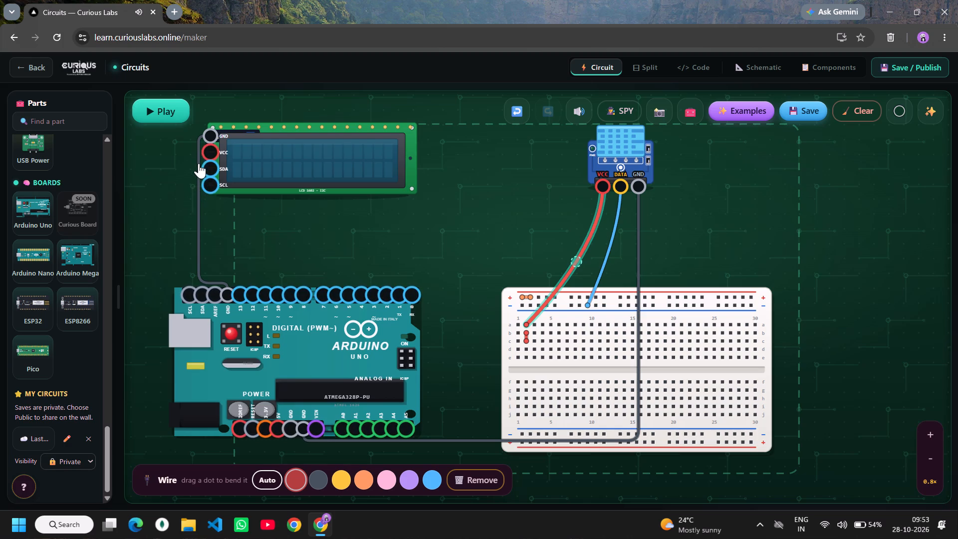
{"action": "left_click", "coordinate": [214, 146]}
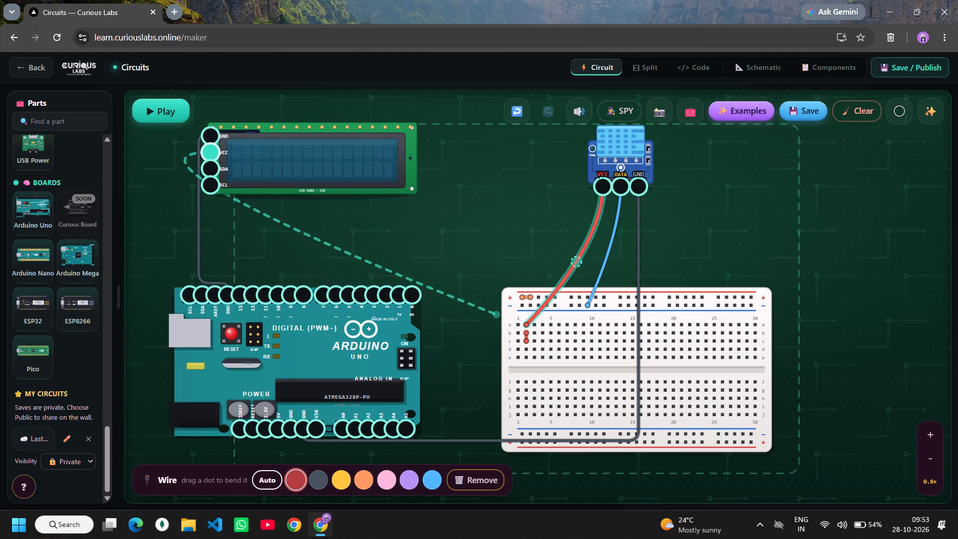
{"action": "left_click", "coordinate": [520, 347]}
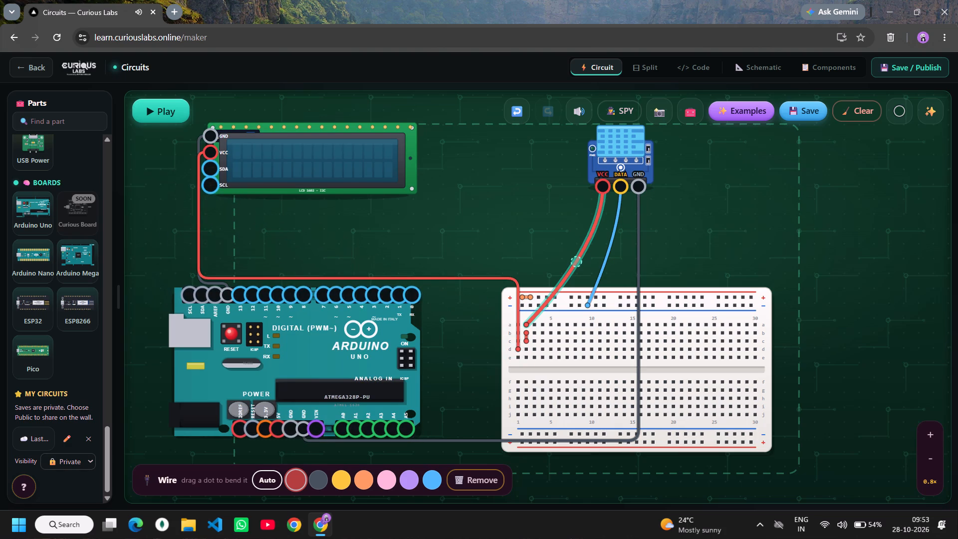
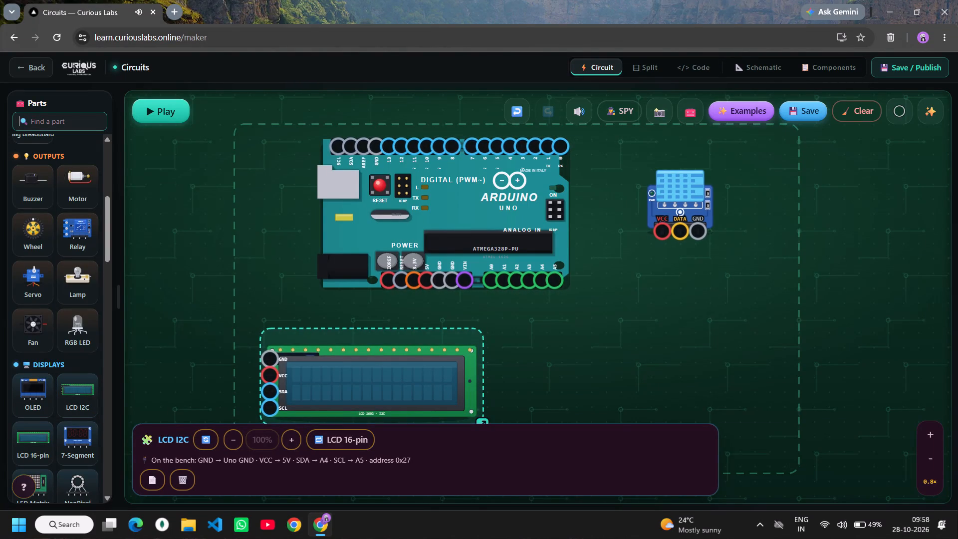
Move the LCD I2C display to the open area below the Arduino Uno's analog pins and the DHT11 sensor.
{"action": "left_click_drag", "start_coordinate": [340, 377], "coordinate": [542, 399]}
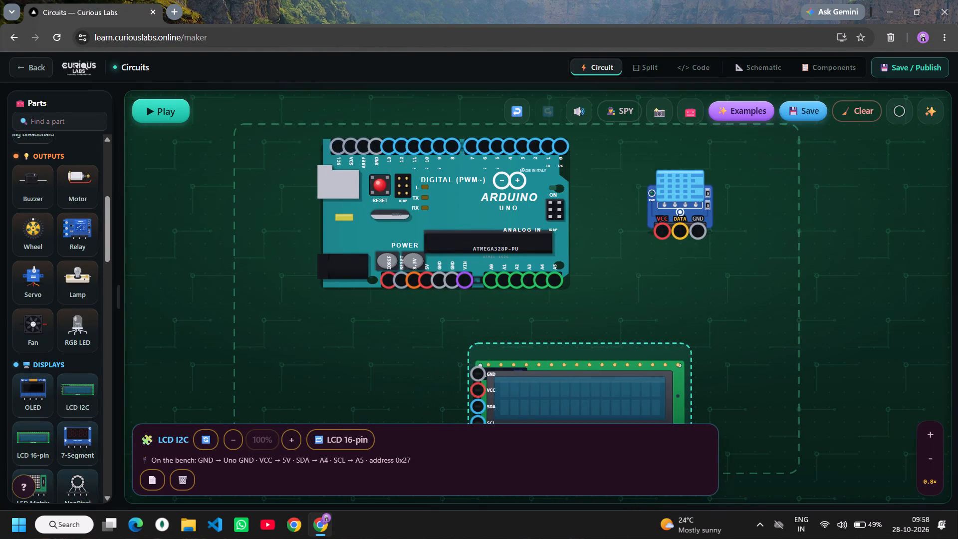
{"action": "left_click", "coordinate": [573, 336]}
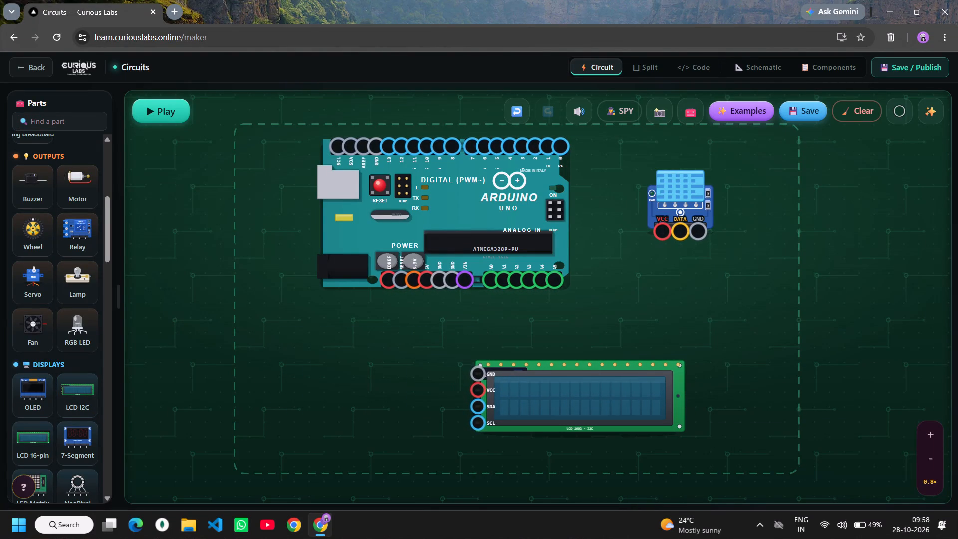
{"action": "left_click_drag", "start_coordinate": [589, 380], "coordinate": [583, 353]}
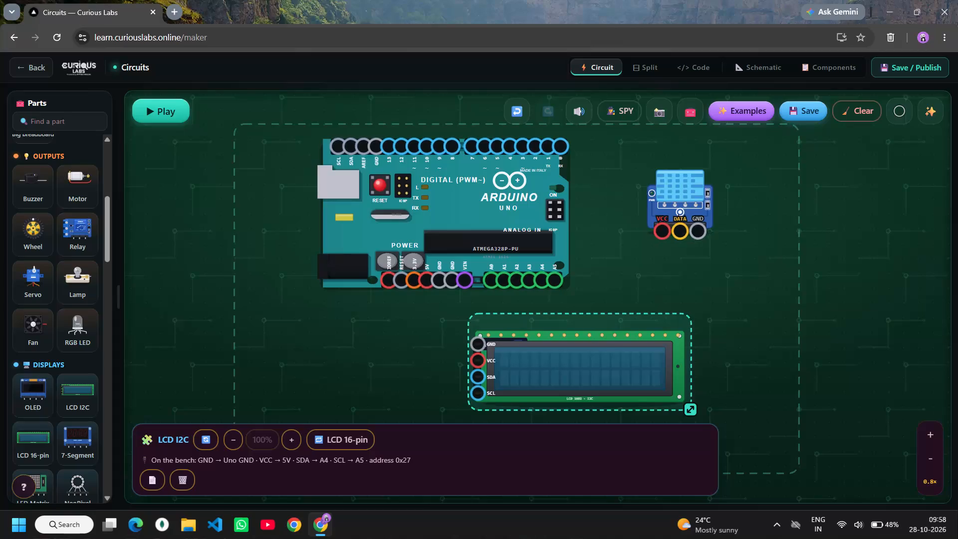
Close the browser window containing the circuit workspace.
{"action": "triple_click", "coordinate": [957, 0]}
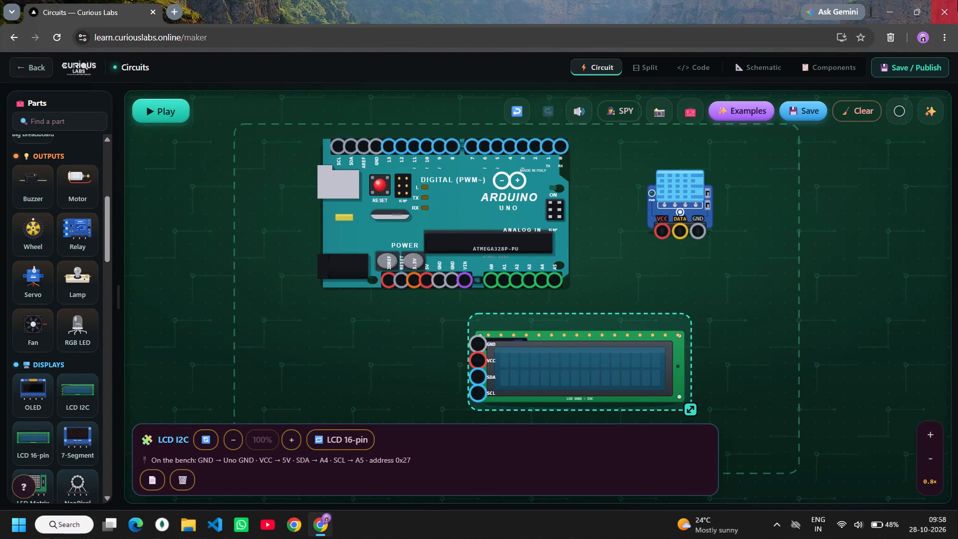
Open the Windows shut-down dialog from the desktop.
{"action": "key", "text": "alt+F4"}
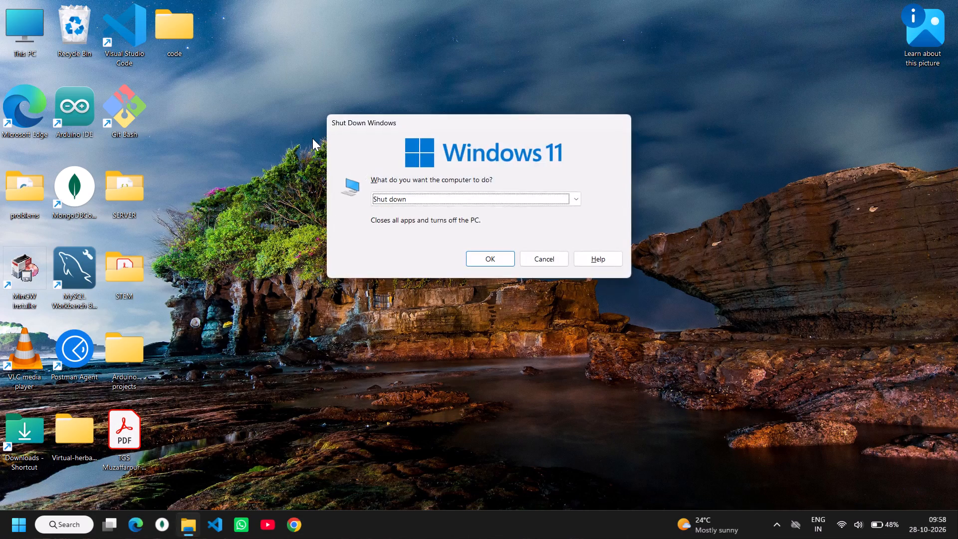